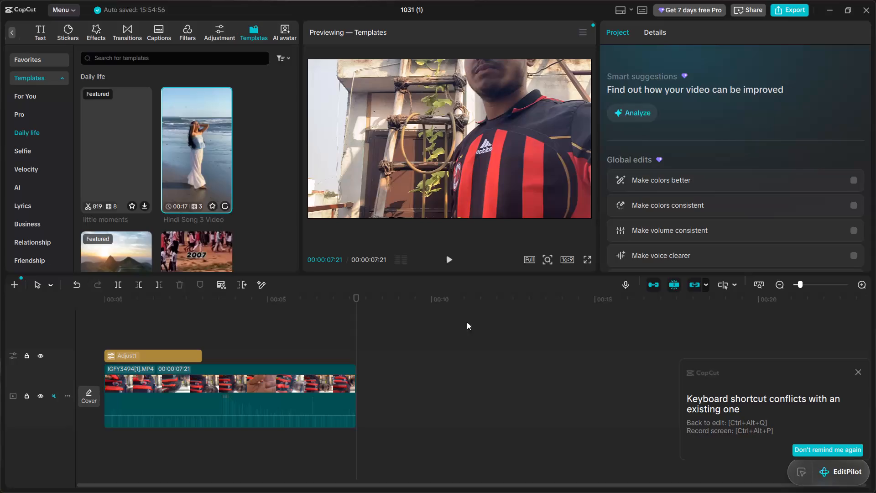
Take the editor window out of full screen so the Windows taskbar shows beneath it.
click(845, 2)
click(848, 10)
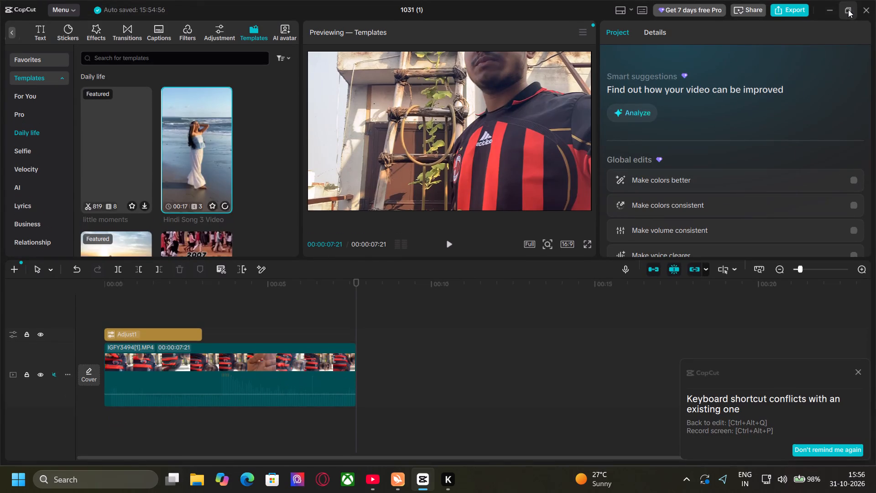
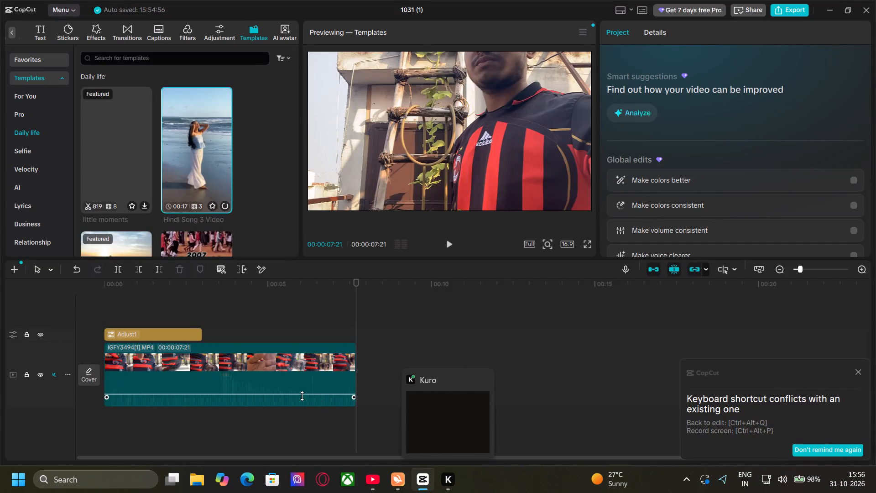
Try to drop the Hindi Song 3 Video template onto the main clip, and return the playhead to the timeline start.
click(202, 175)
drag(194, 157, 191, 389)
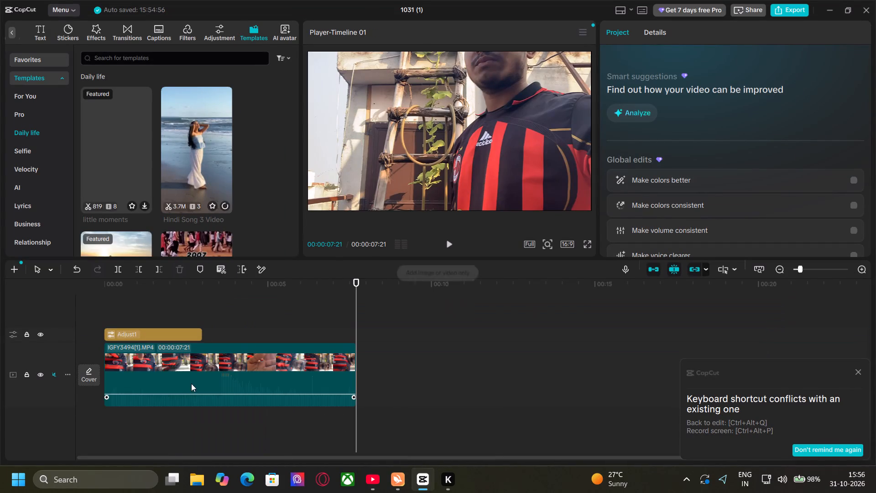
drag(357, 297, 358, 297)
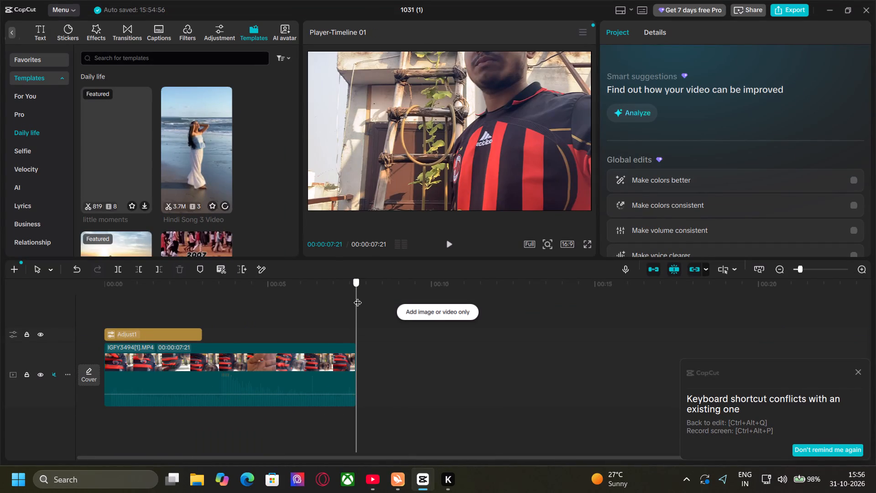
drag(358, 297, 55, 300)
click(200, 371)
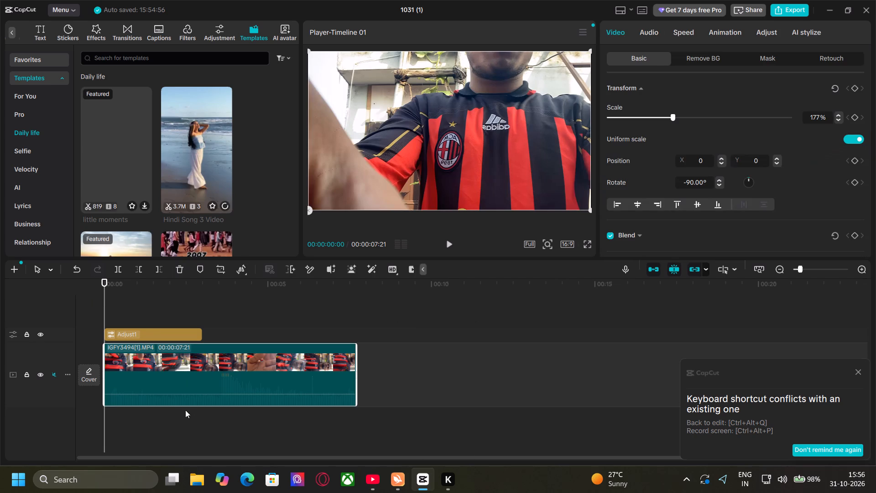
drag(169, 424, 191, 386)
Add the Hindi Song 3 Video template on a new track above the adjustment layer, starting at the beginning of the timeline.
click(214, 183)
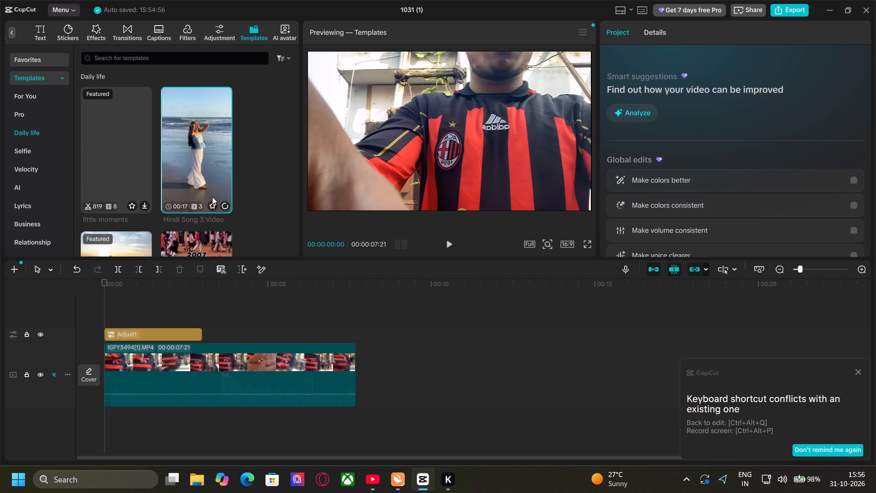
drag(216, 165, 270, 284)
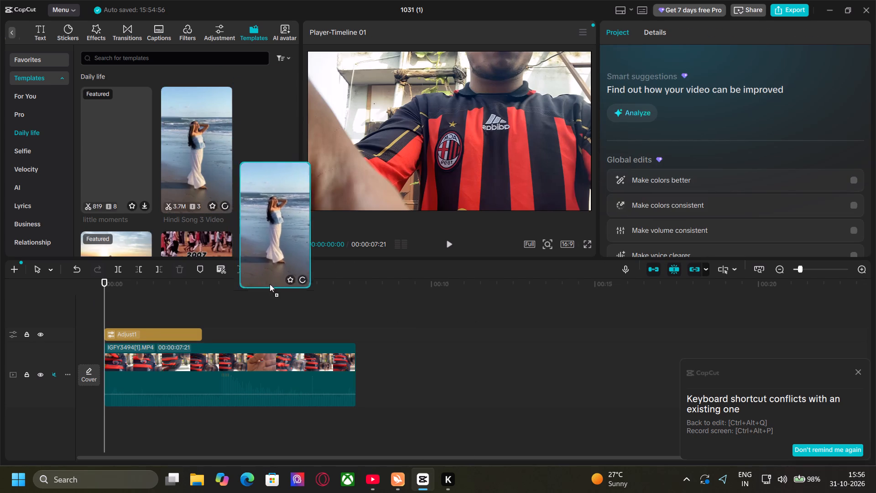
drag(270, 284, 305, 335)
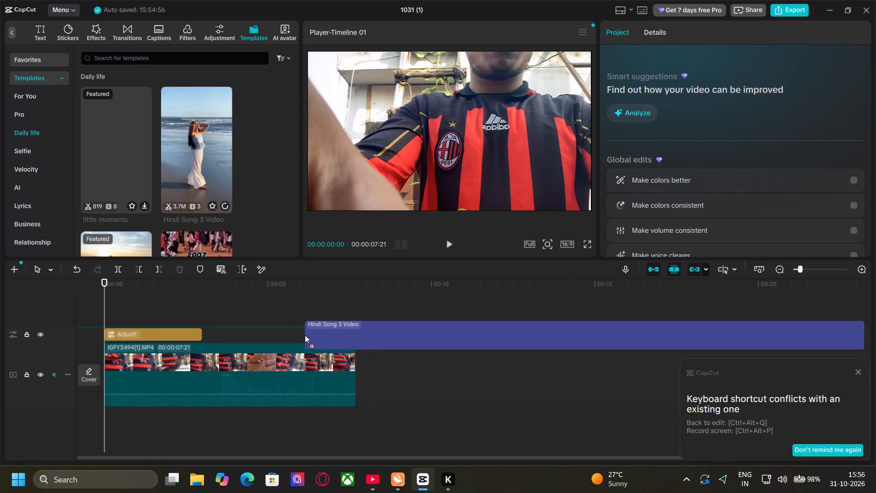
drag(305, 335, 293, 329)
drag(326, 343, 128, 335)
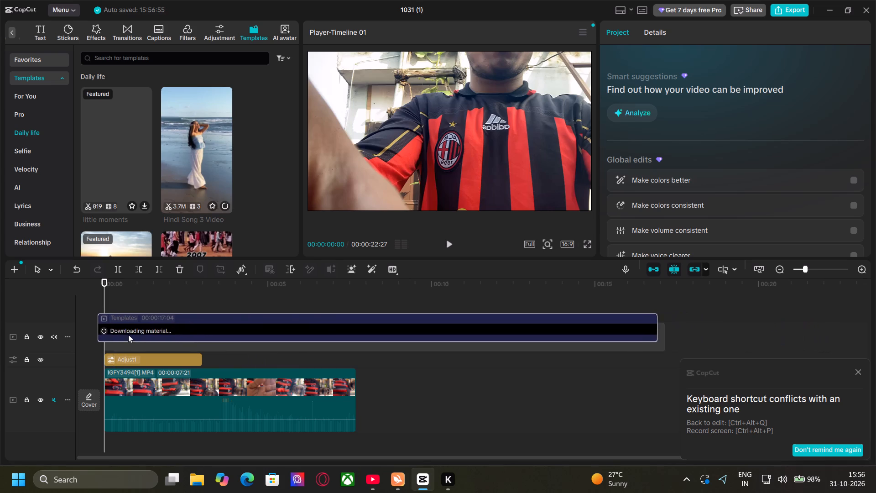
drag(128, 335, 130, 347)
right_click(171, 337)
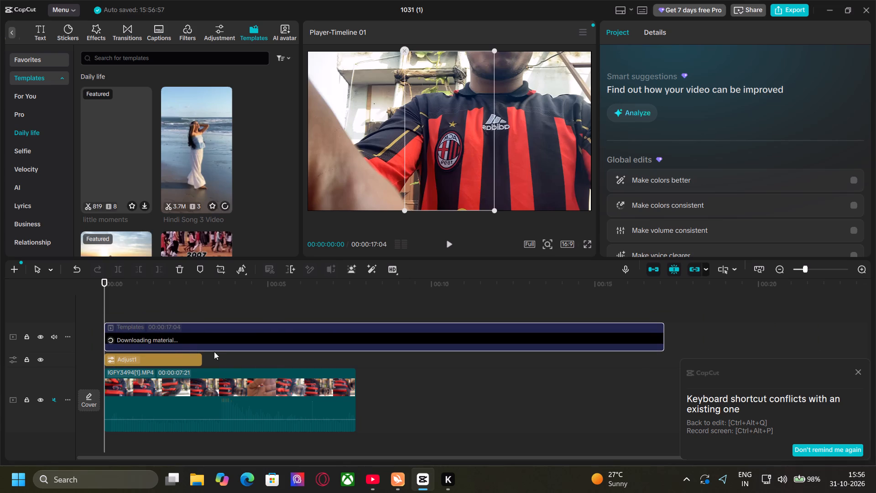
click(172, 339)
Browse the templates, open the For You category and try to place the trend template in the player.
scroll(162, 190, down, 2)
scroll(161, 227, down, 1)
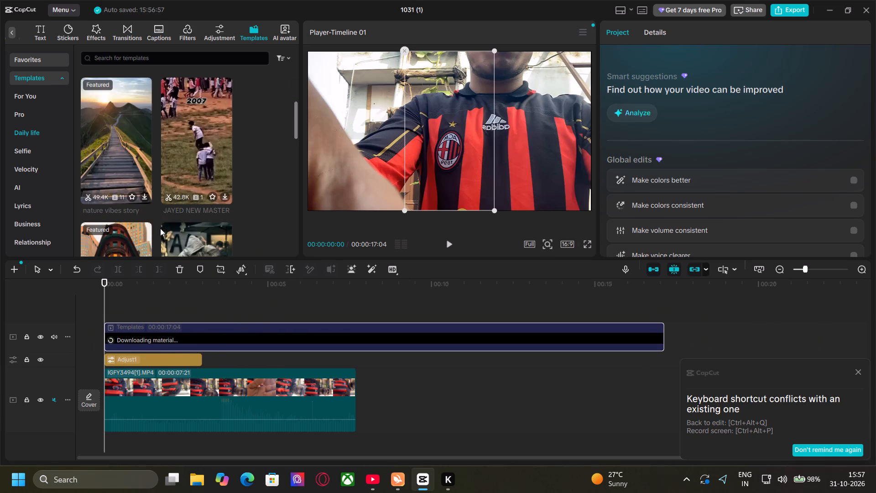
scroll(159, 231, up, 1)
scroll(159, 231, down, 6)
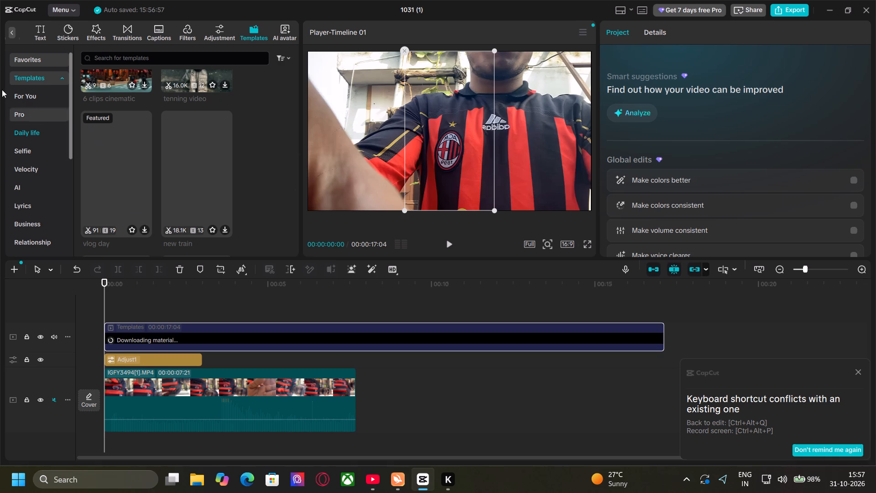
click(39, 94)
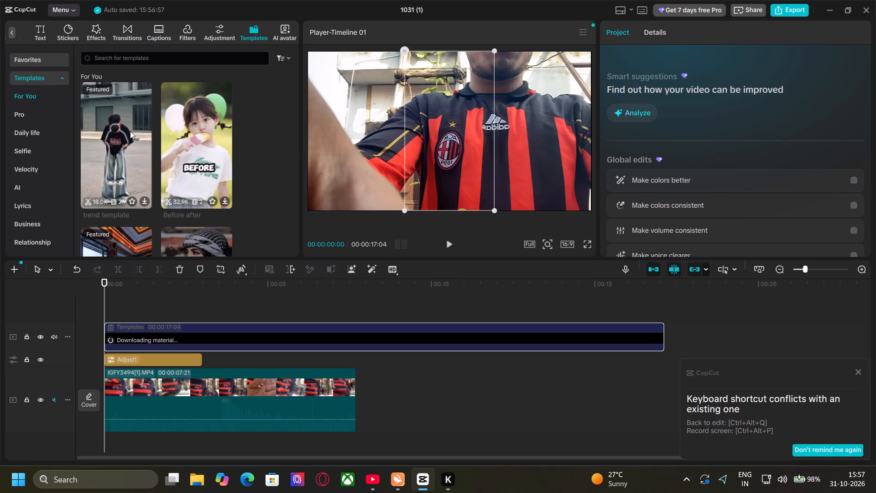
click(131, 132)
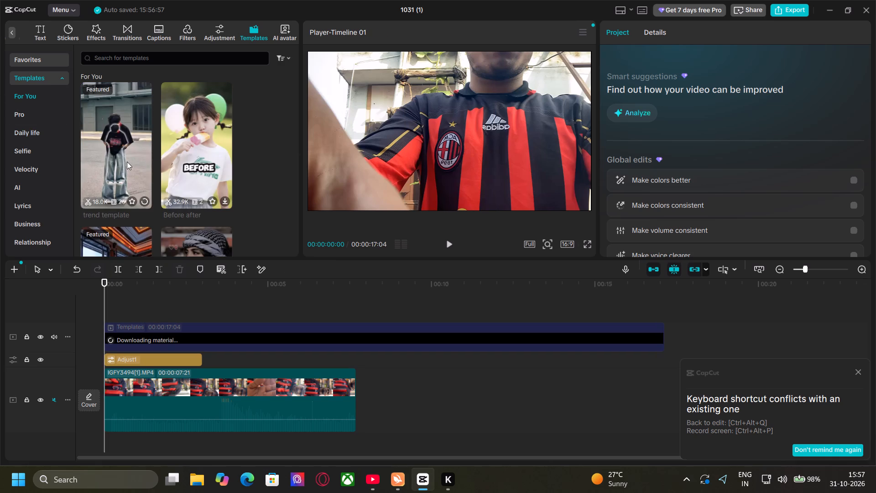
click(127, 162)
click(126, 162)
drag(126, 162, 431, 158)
Delete the video clip and everything else on the timeline.
click(324, 396)
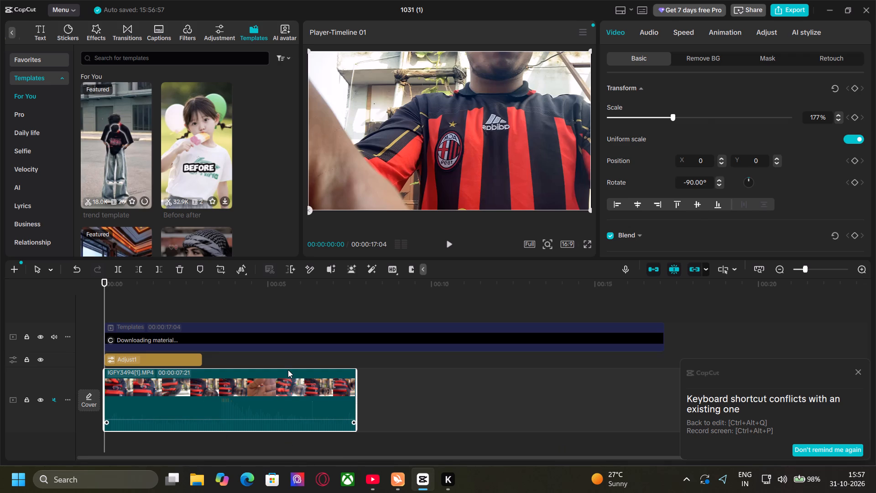
key(BackSpace)
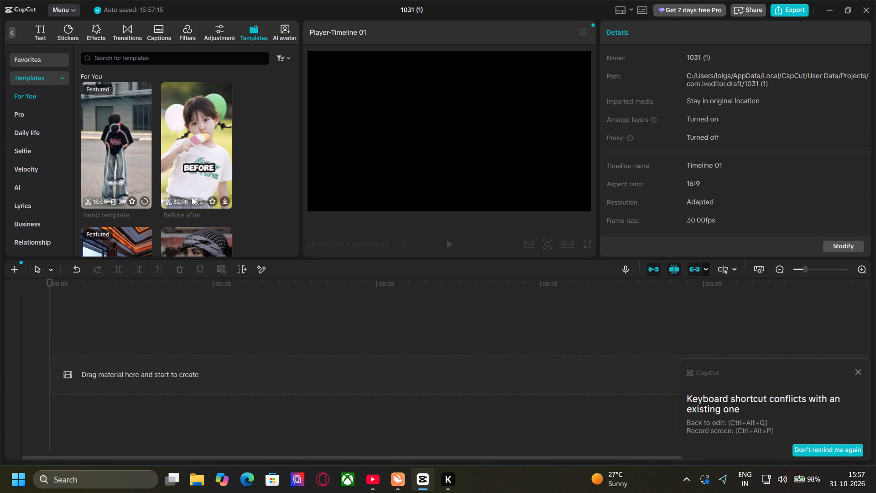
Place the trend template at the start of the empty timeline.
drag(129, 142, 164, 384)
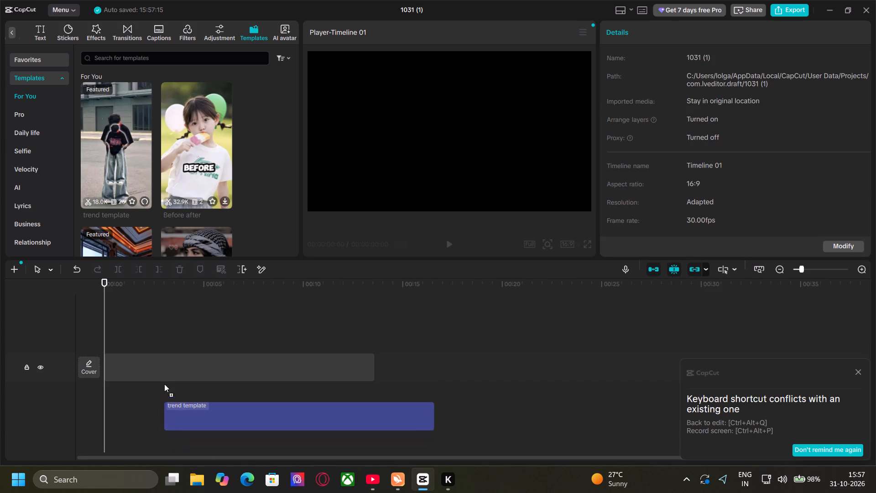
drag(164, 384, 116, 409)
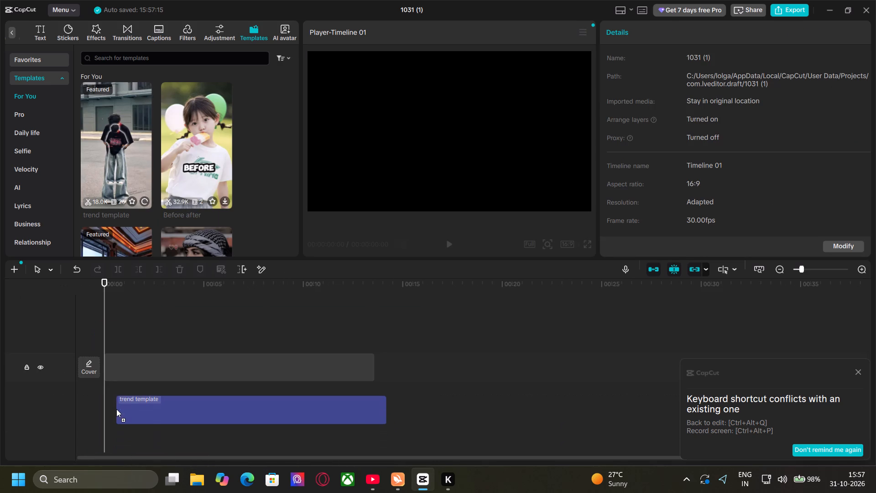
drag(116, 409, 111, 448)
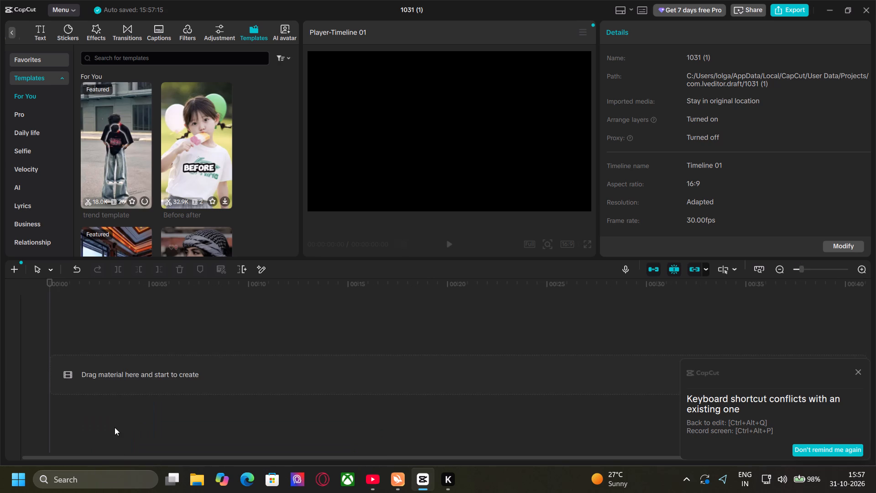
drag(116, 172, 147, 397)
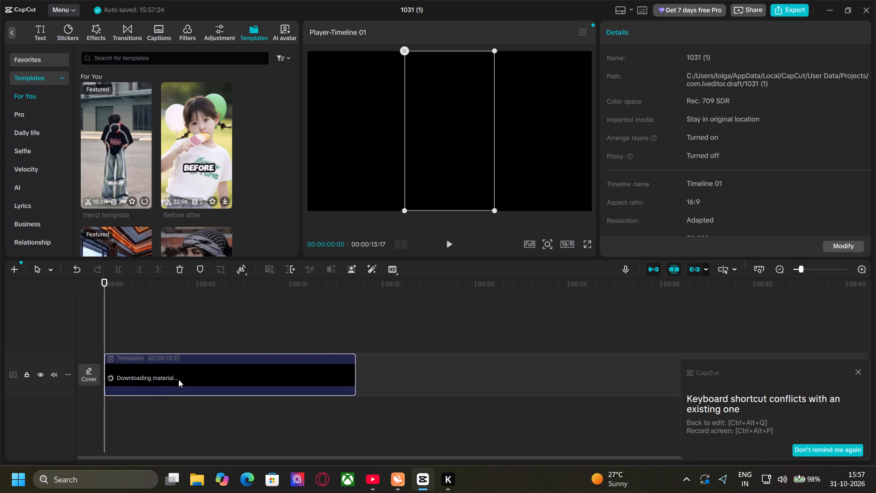
Set the project's aspect ratio to 9:16.
click(569, 244)
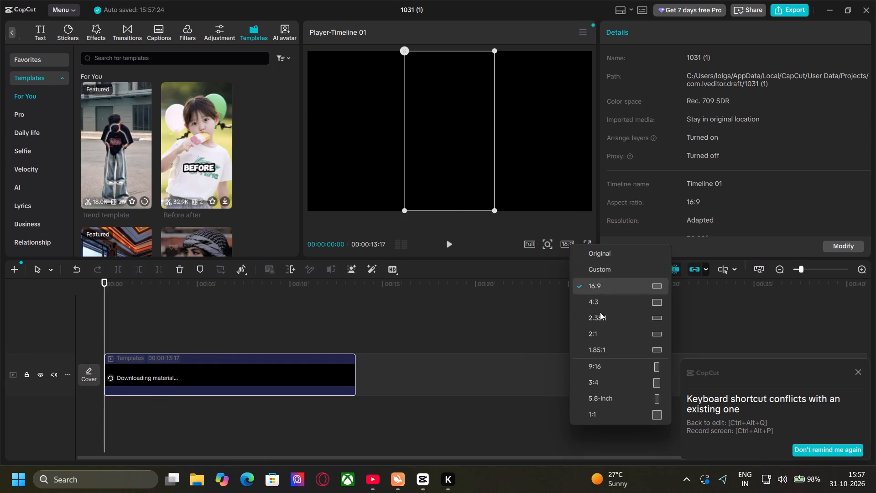
click(613, 367)
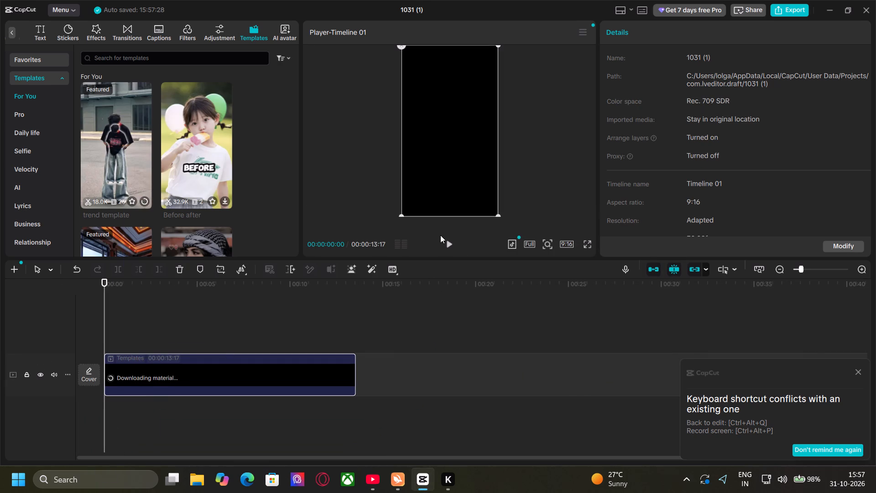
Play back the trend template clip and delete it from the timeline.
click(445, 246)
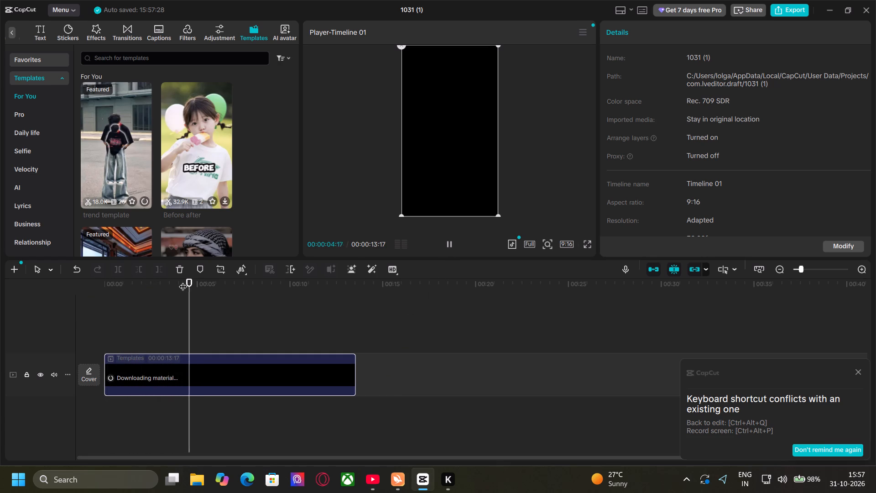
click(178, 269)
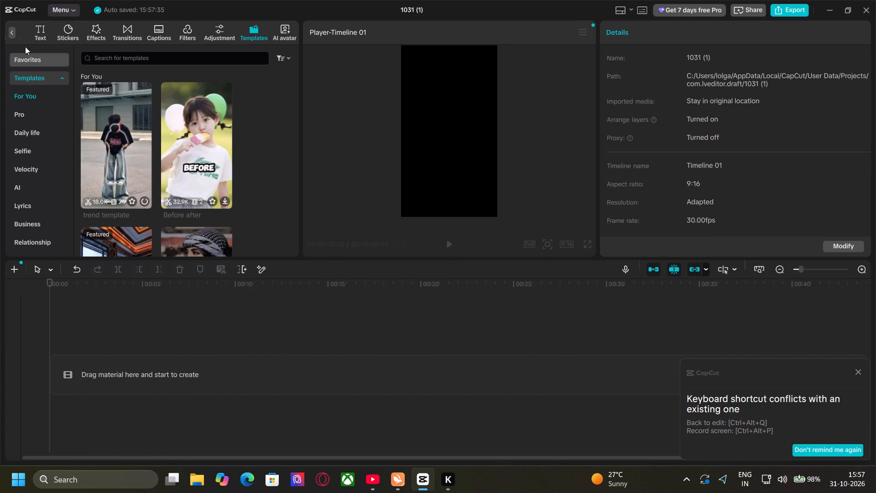
Add a Default text title to the timeline.
click(47, 30)
click(38, 32)
click(100, 81)
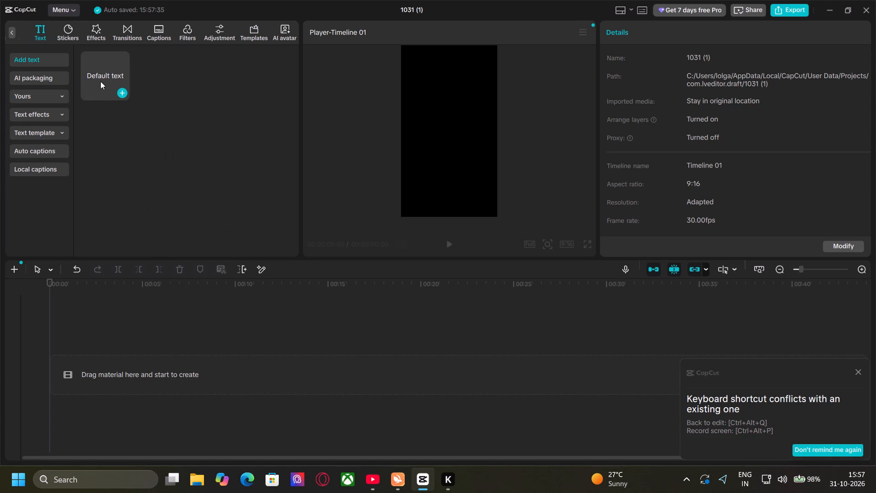
drag(121, 92, 123, 92)
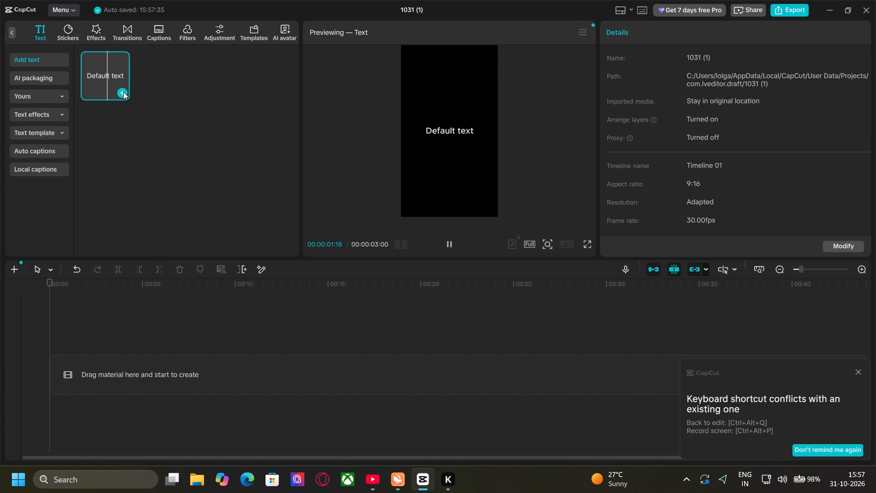
drag(123, 92, 124, 250)
drag(121, 85, 140, 161)
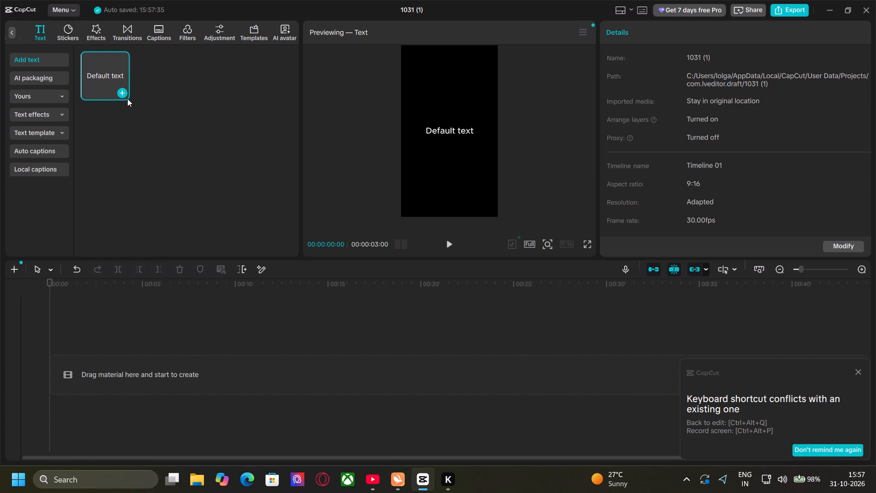
click(125, 92)
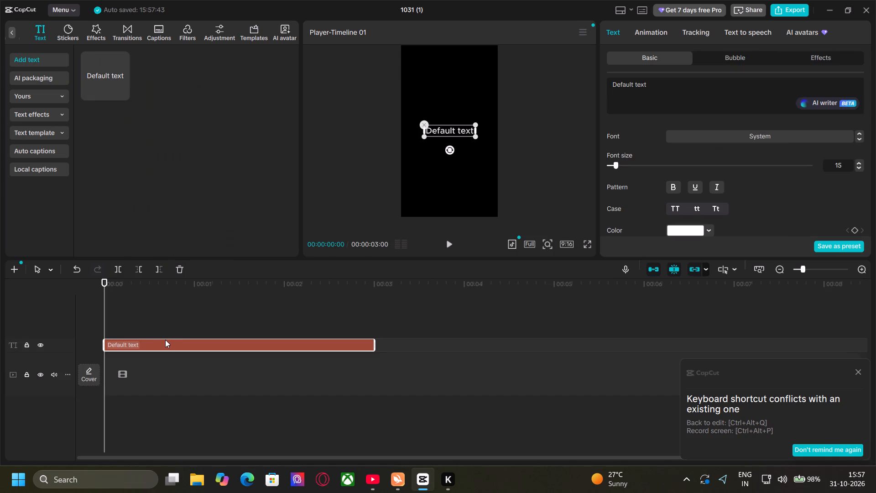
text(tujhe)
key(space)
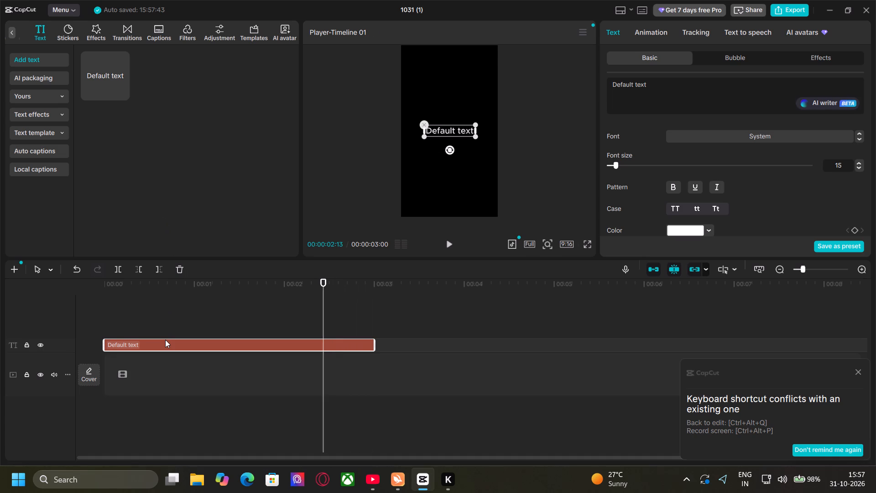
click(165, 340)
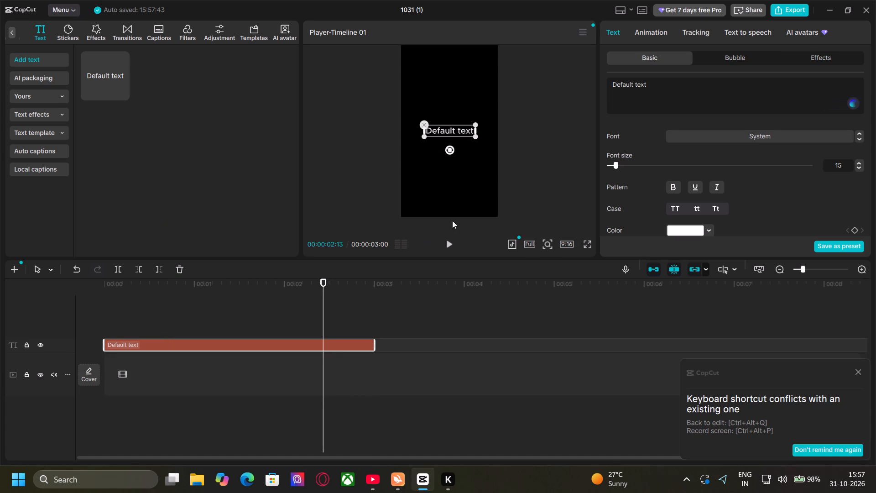
Enter "tujhe yeh phele samjhna chaiye tha na bro" in front of the title's placeholder text.
click(731, 79)
key(BackSpace)
text(tujhe yeh)
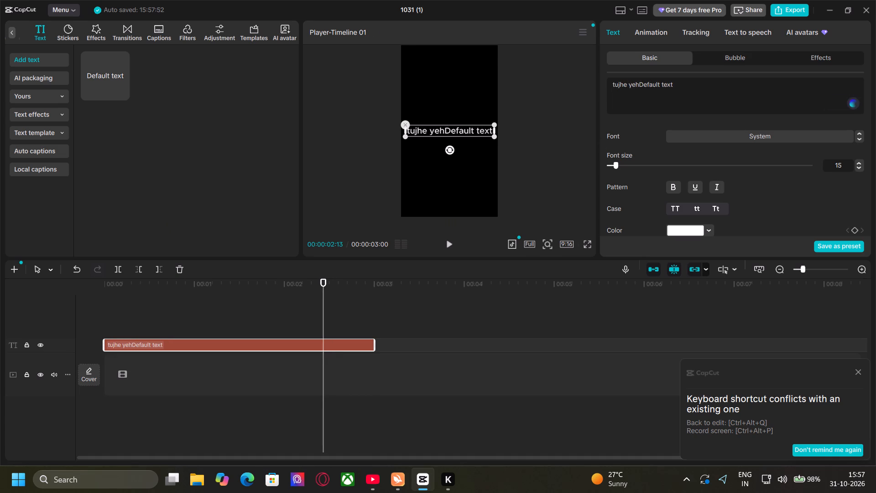
key(space)
text(phele)
key(space)
text(samjhna)
key(space)
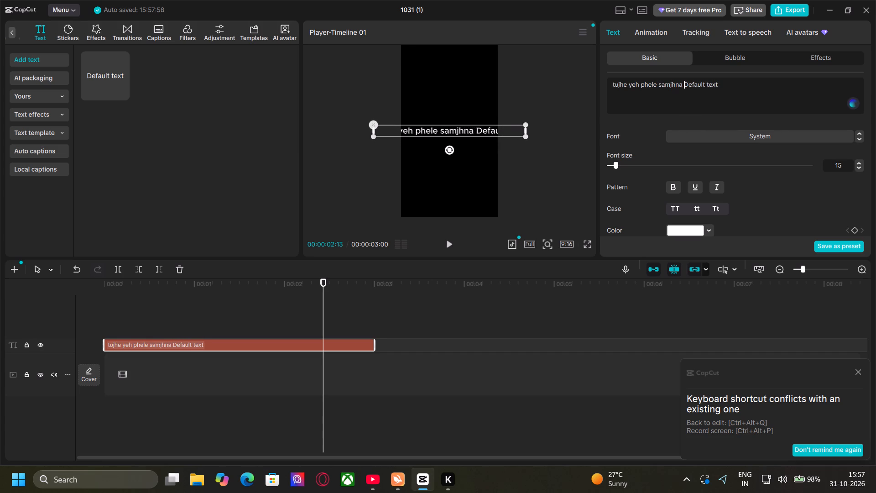
text(chaiya)
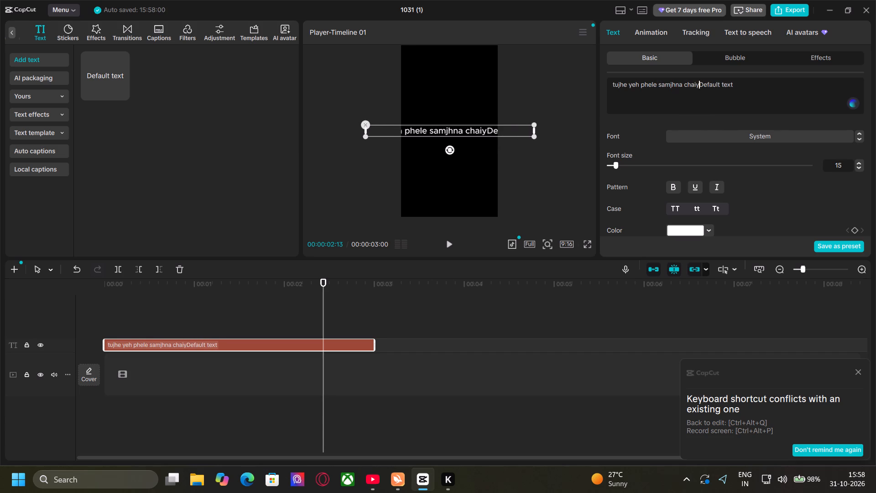
key(space)
key(BackSpace)
key(e)
key(BackSpace)
key(e)
key(BackSpace)
key(BackSpace)
text(e)
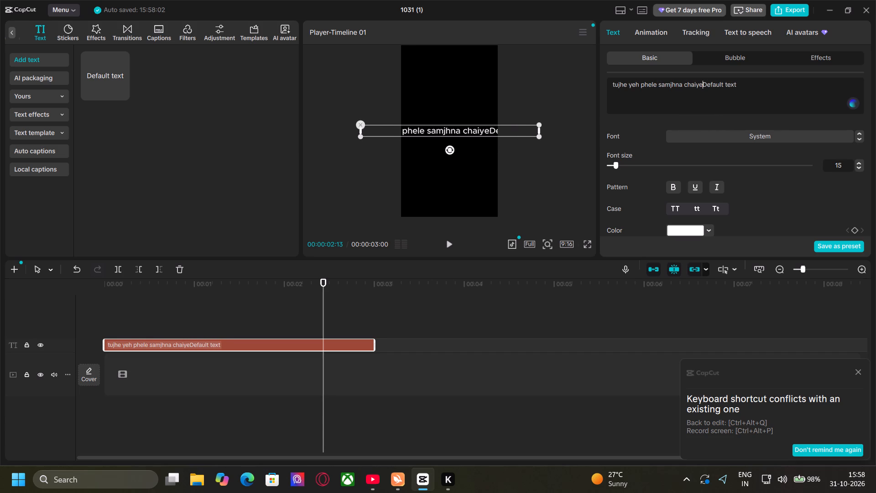
key(space)
text(tha na br)
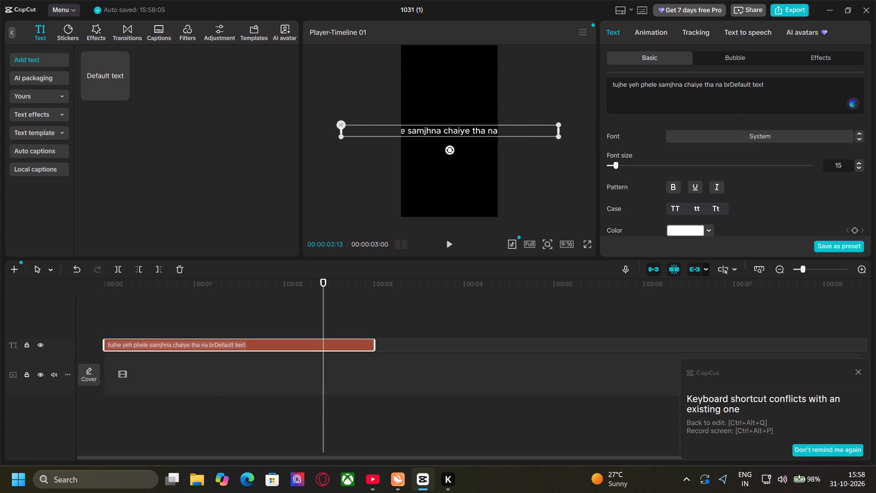
text(o)
key(space)
Delete the leftover "Default text" from the end of the title.
click(805, 86)
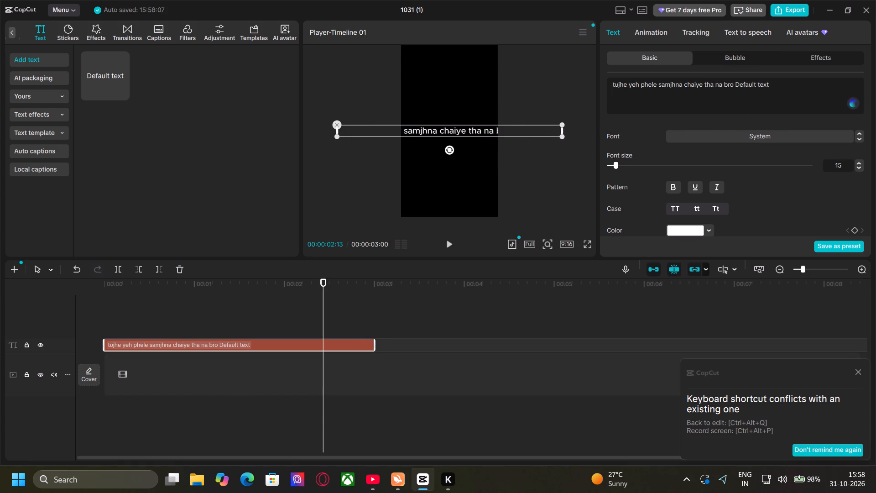
key(BackSpace)
key(BackSpace)
key(BackSpace)
key(BackSpace)
key(BackSpace)
key(BackSpace)
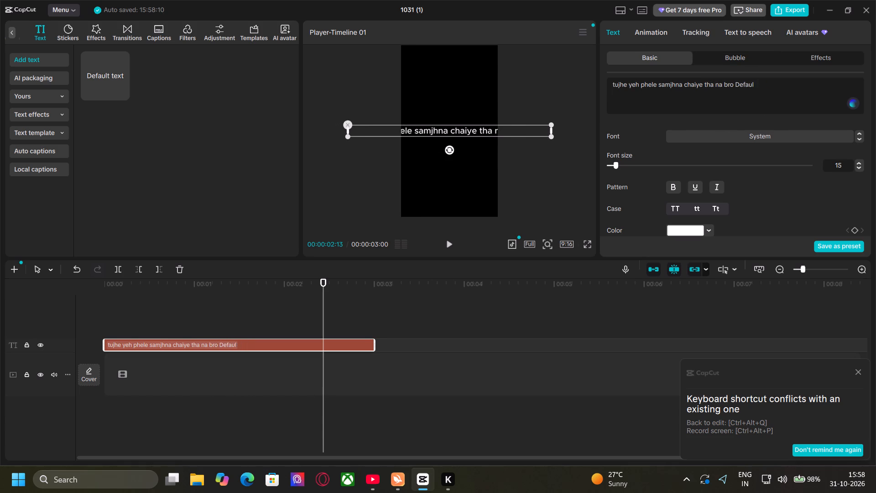
key(BackSpace)
key(BackSpace)
key(BackSpace)
key(BackSpace)
key(BackSpace)
key(BackSpace)
key(BackSpace)
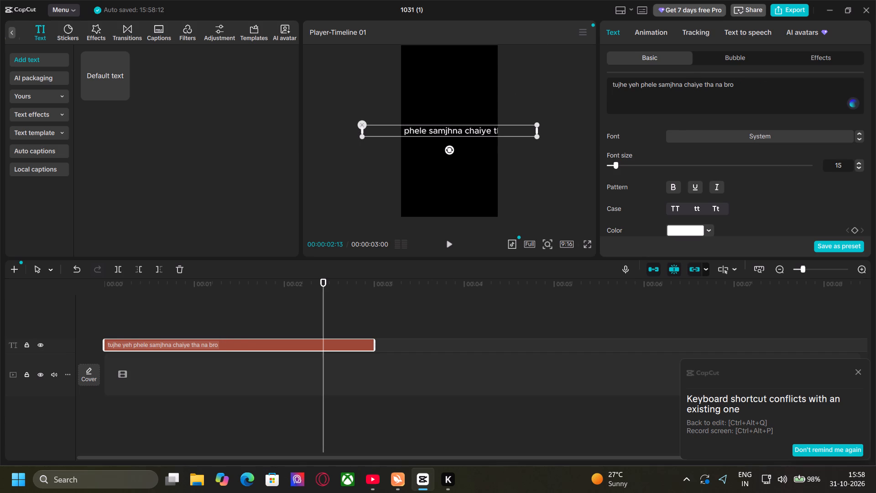
Break the title into two lines after "phele".
click(657, 86)
key(Return)
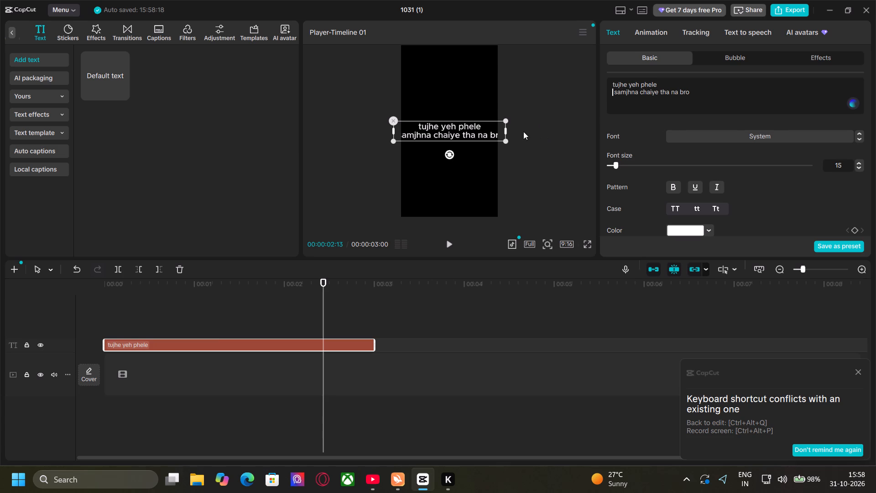
Scale the two-line title down to fit the frame's width and move it near the top of the frame, centred horizontally.
drag(505, 138, 476, 135)
drag(462, 128, 459, 74)
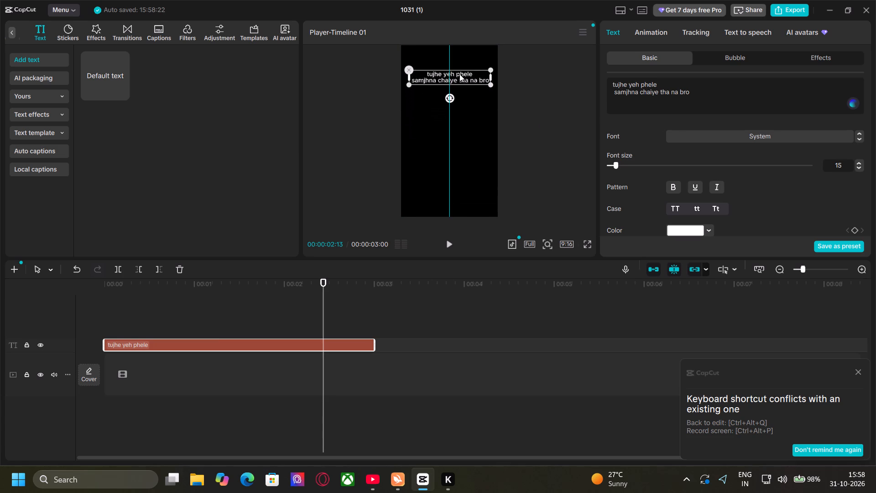
drag(459, 74, 457, 64)
click(468, 65)
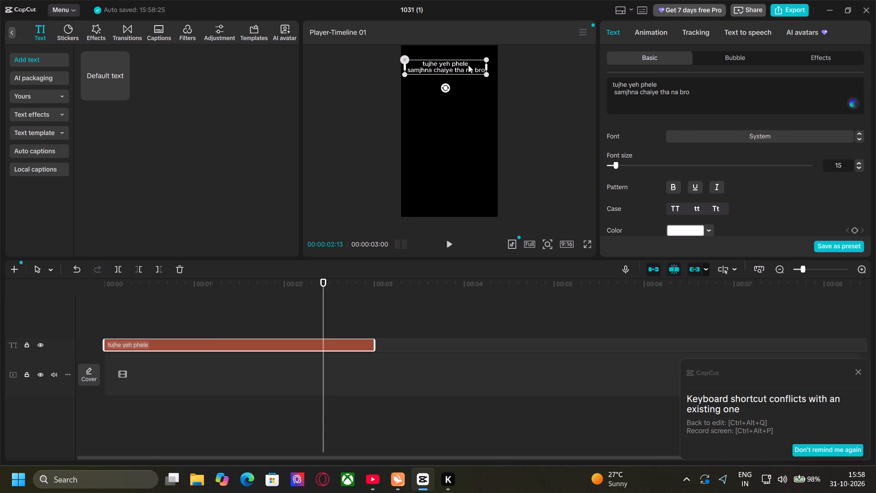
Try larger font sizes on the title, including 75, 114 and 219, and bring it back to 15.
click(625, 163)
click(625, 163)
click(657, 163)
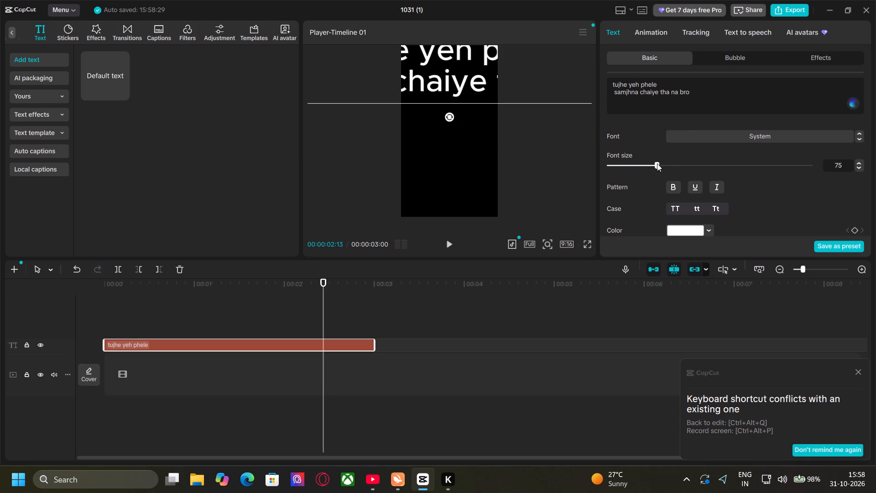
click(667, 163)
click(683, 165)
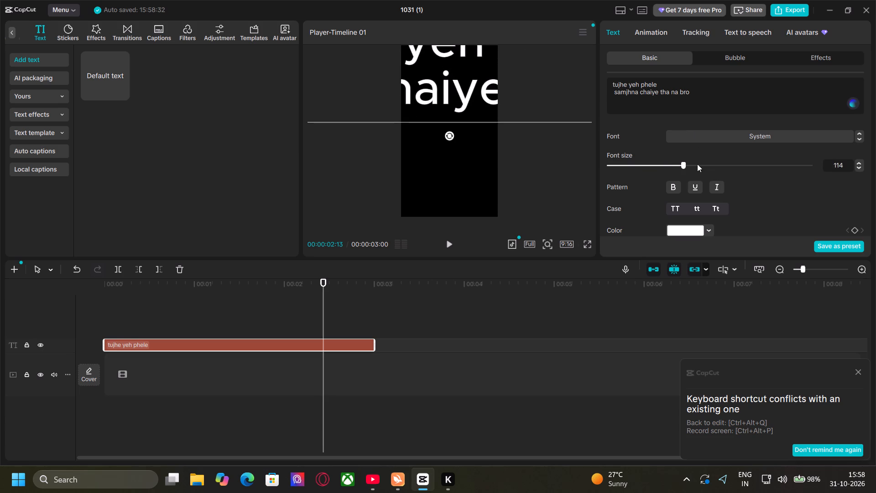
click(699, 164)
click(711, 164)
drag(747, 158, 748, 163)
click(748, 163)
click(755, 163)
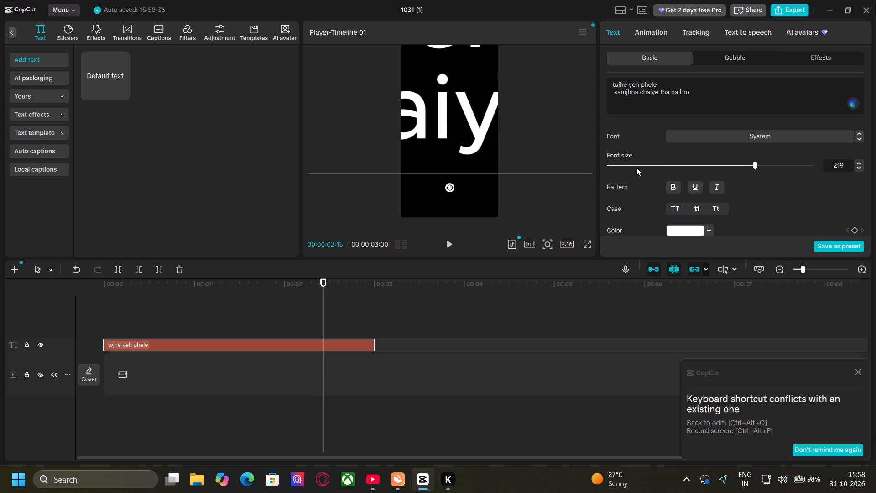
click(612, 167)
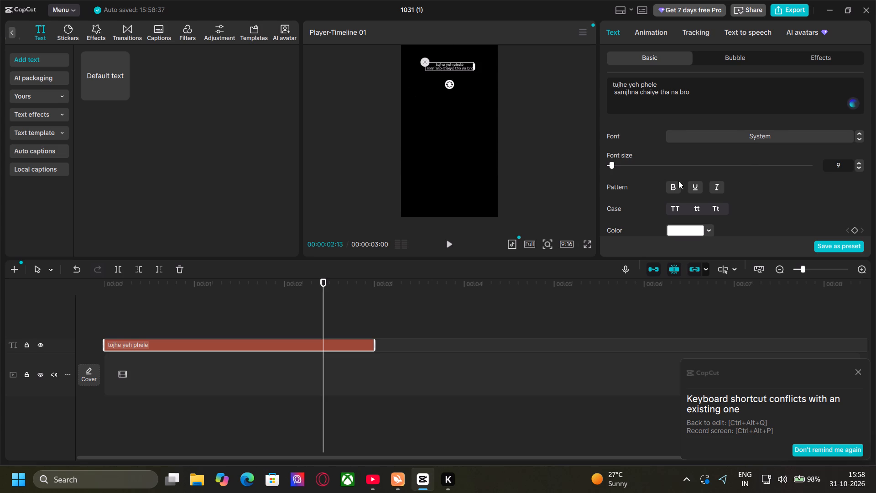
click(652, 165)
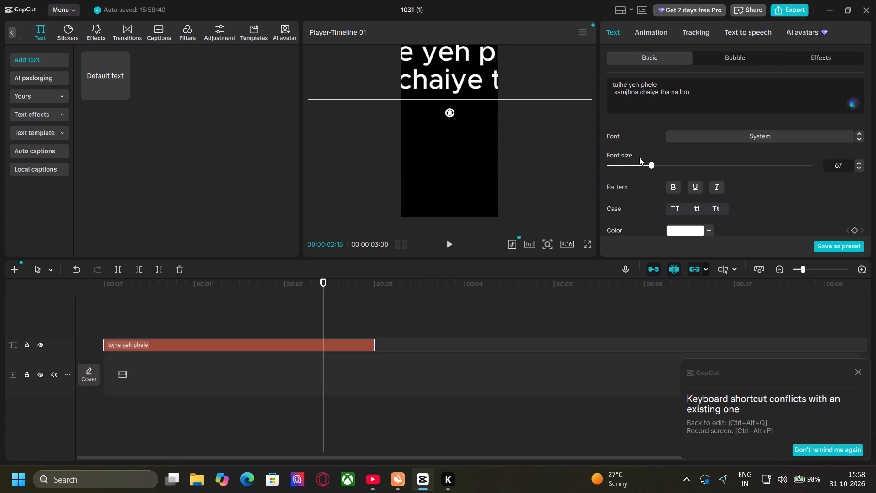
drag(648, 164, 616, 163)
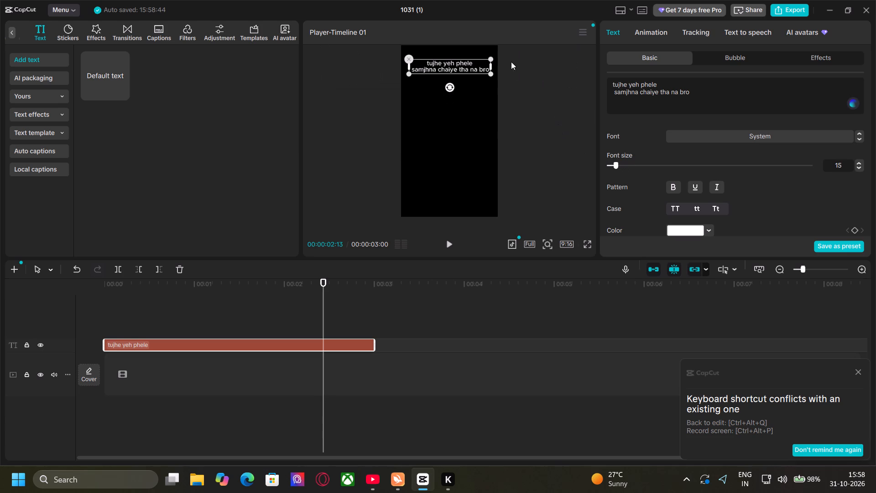
Rotate the title clockwise until it reads almost vertically down the frame.
drag(447, 87, 438, 86)
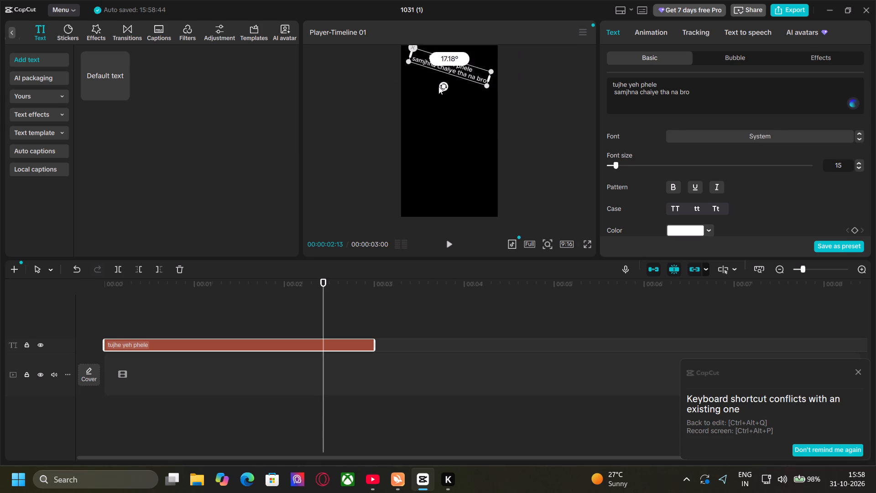
drag(438, 86, 428, 65)
Enlarge the rotated title and move it to about the centre of the frame.
drag(453, 74, 450, 93)
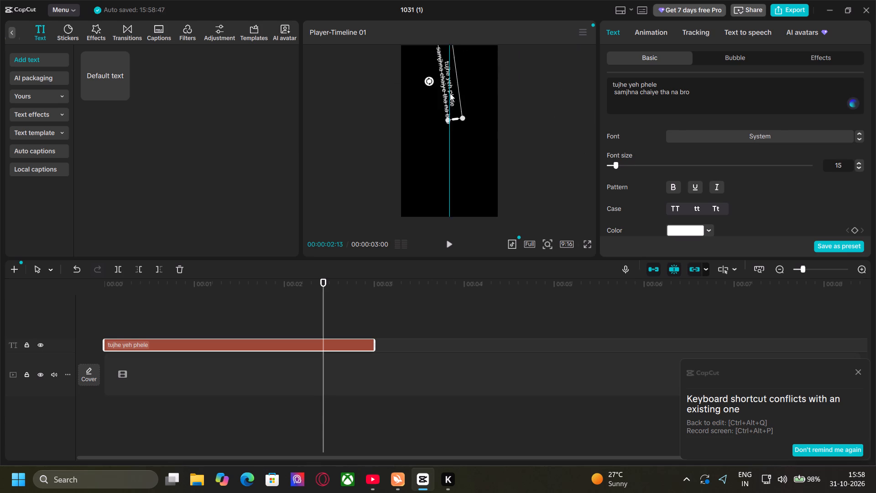
drag(450, 93, 446, 121)
drag(441, 152, 430, 175)
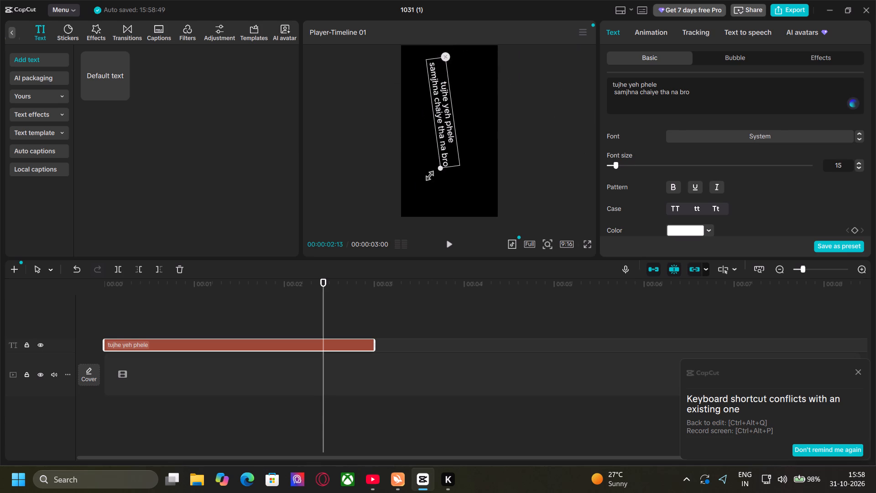
drag(430, 175, 429, 173)
drag(442, 105, 449, 118)
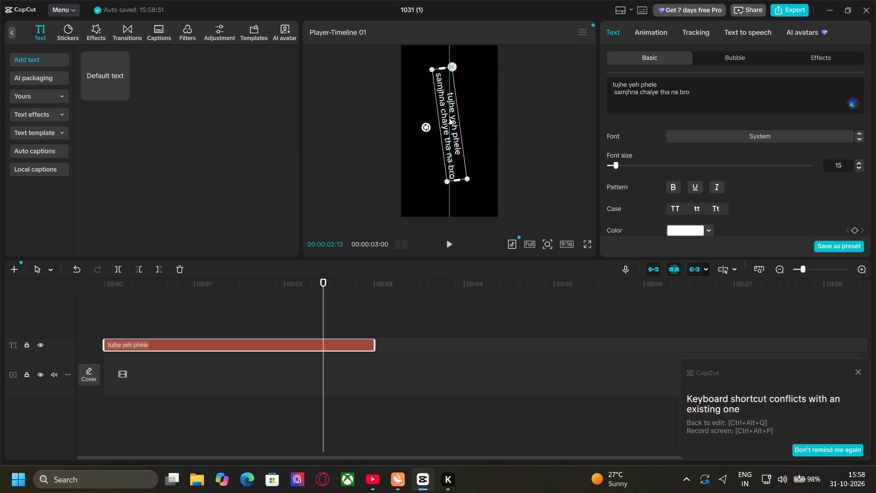
drag(449, 118, 450, 120)
Change the title's font to Algerian.
click(838, 138)
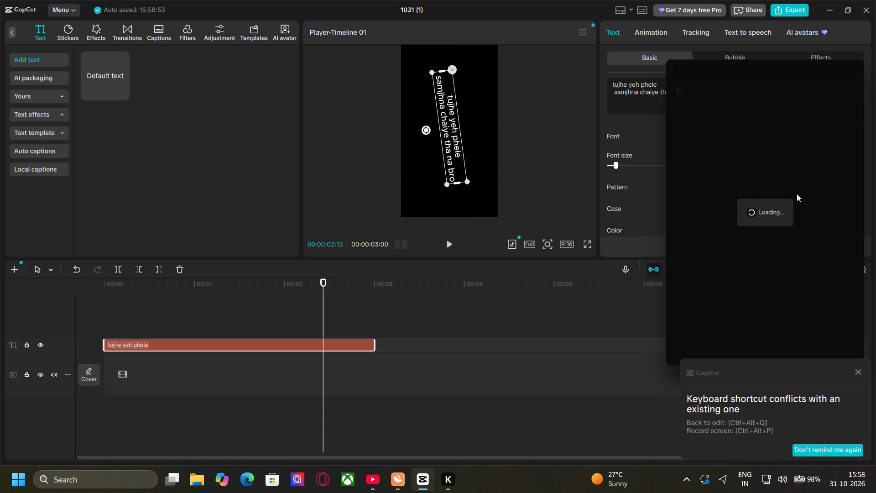
click(543, 121)
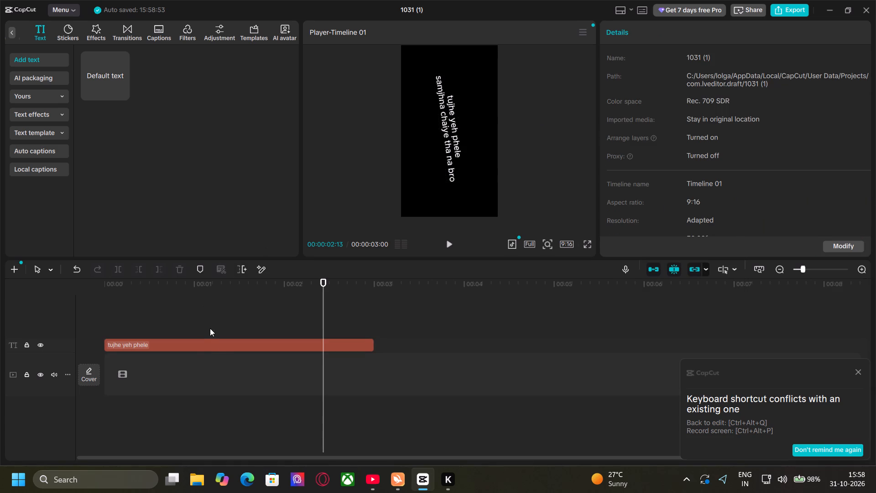
drag(213, 344, 217, 347)
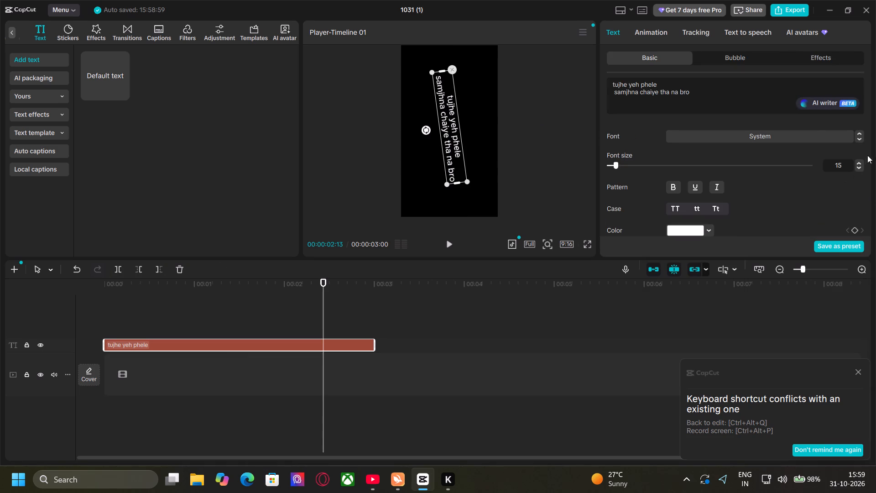
triple_click(856, 136)
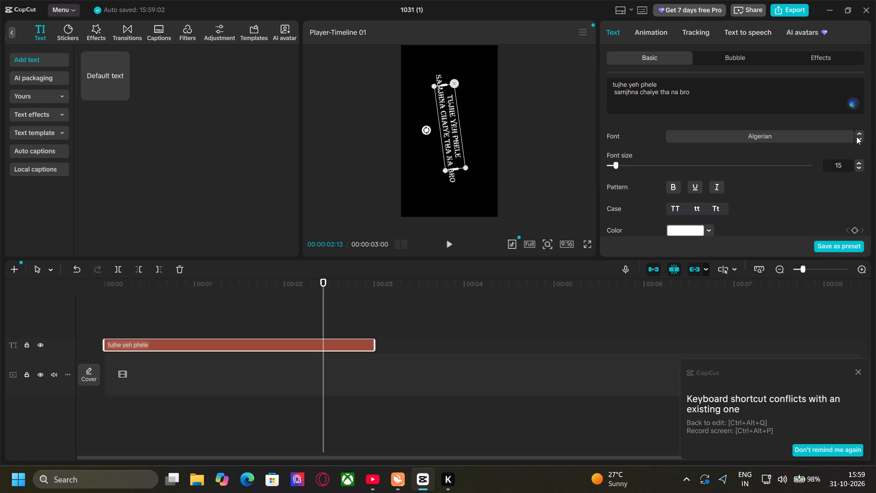
Make the title italic, underlined and bold.
click(707, 189)
click(720, 188)
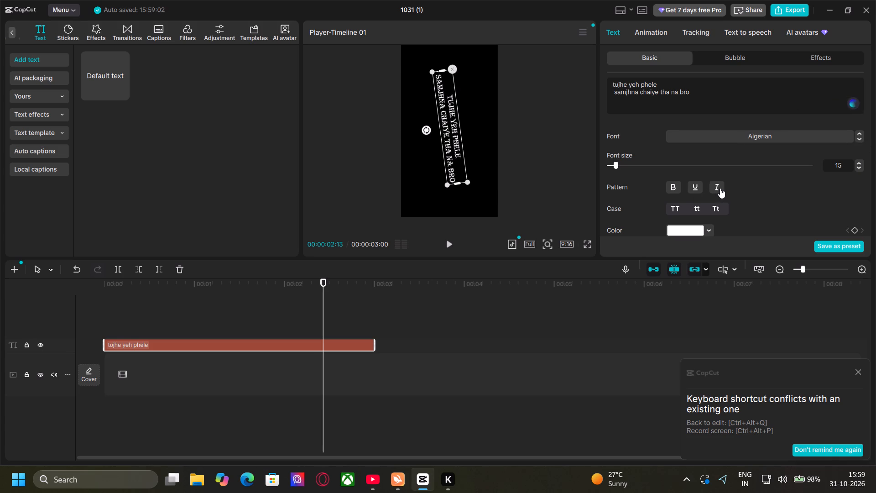
click(705, 185)
click(697, 185)
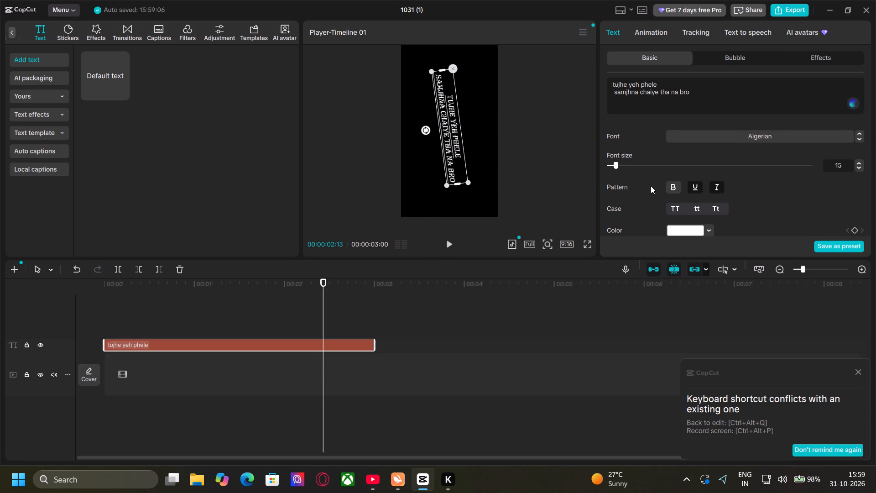
click(673, 186)
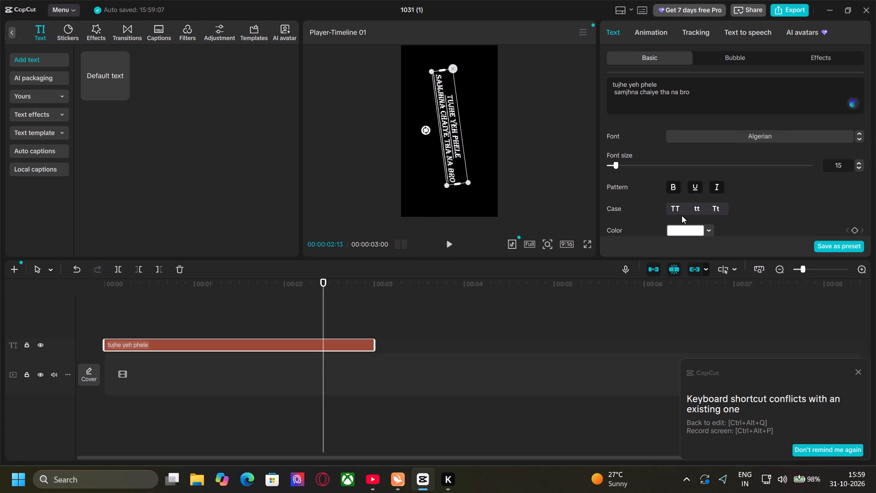
Try the uppercase and lowercase options on the title and set it to title case.
click(678, 210)
click(700, 211)
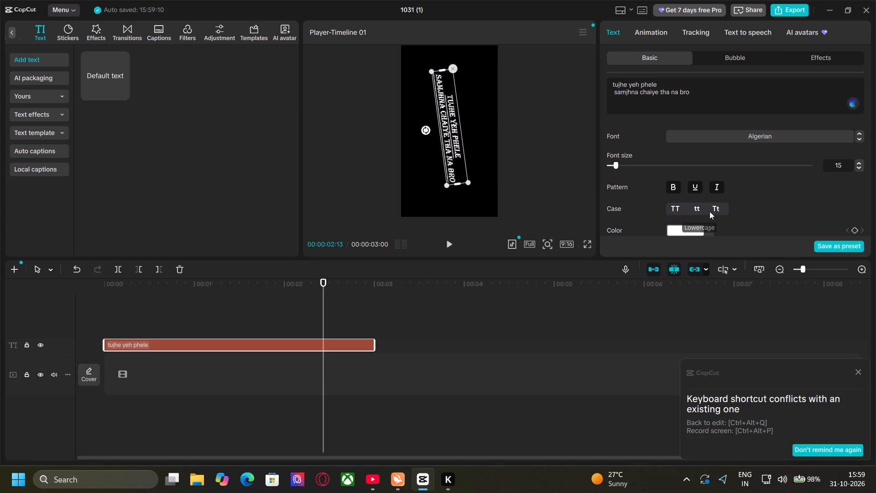
click(714, 210)
click(688, 210)
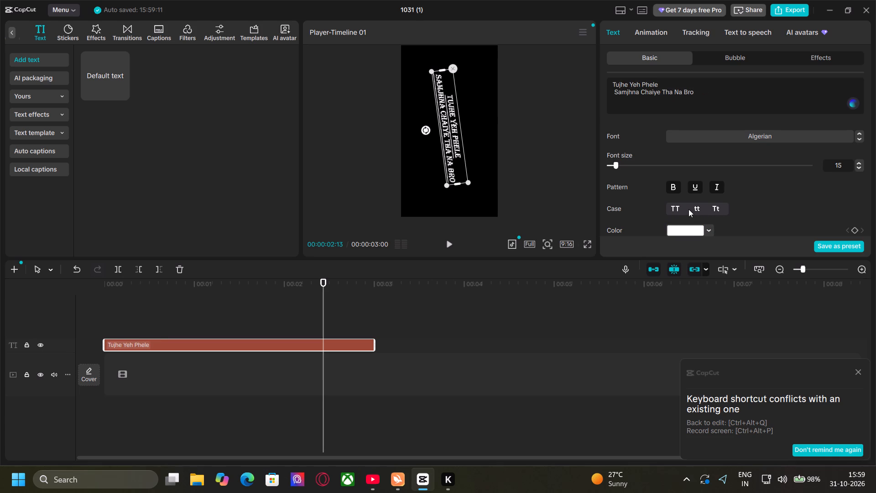
click(696, 209)
click(681, 209)
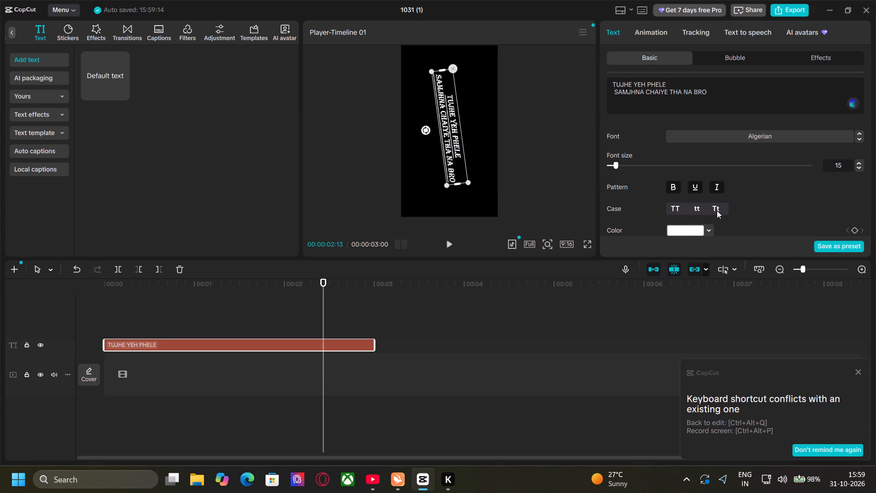
click(713, 211)
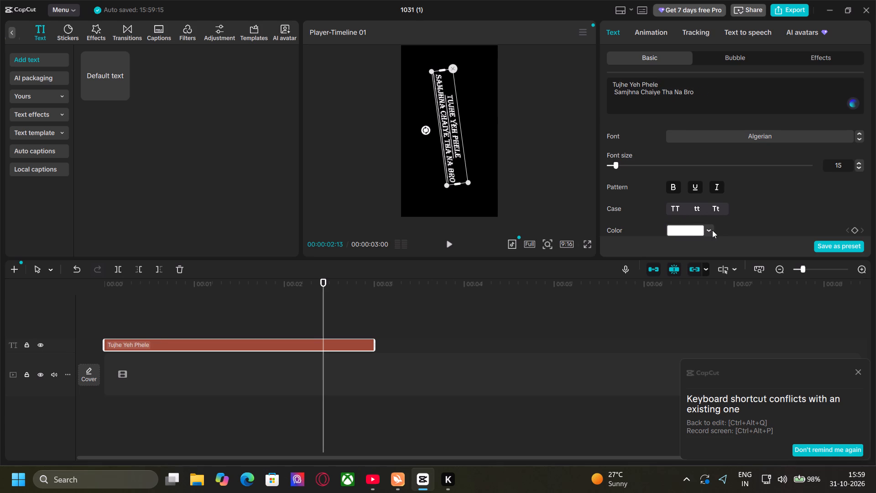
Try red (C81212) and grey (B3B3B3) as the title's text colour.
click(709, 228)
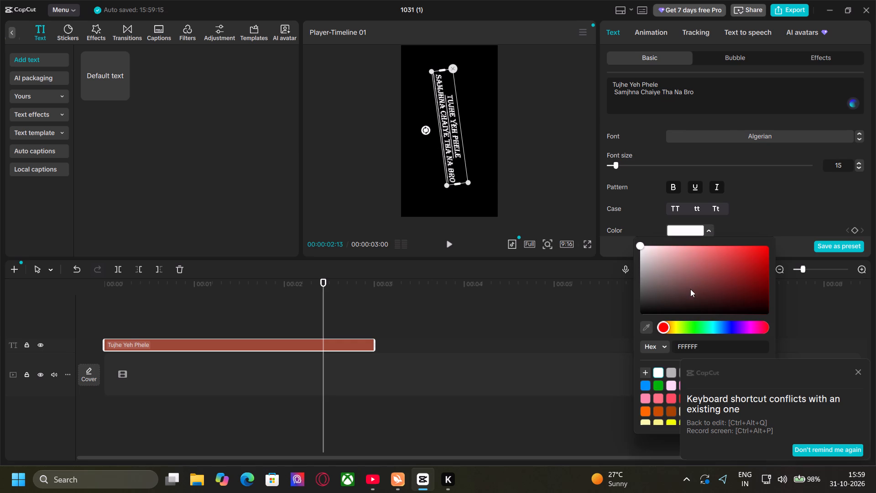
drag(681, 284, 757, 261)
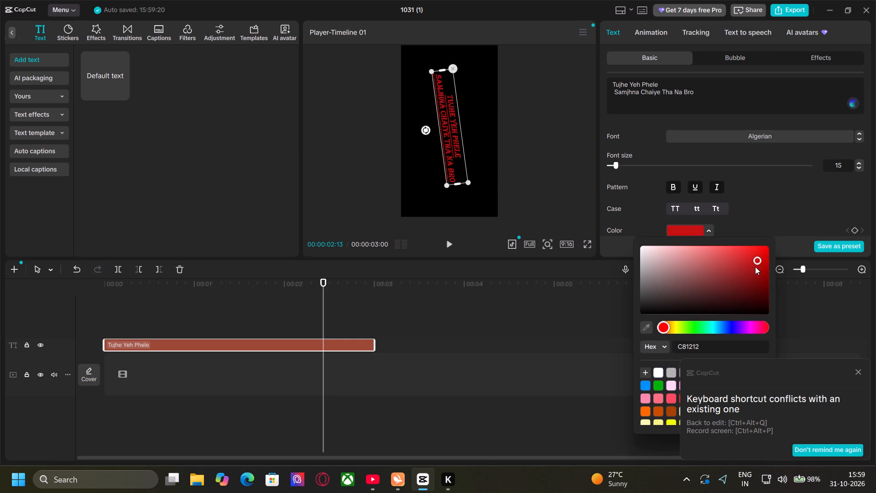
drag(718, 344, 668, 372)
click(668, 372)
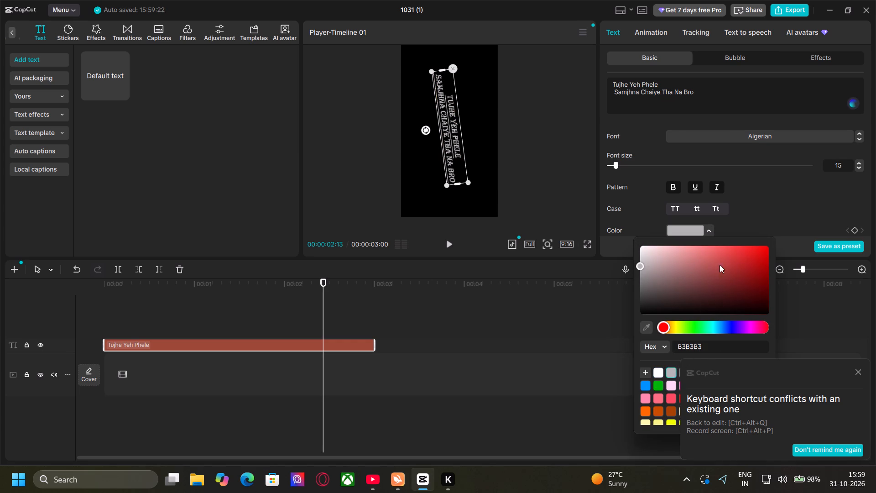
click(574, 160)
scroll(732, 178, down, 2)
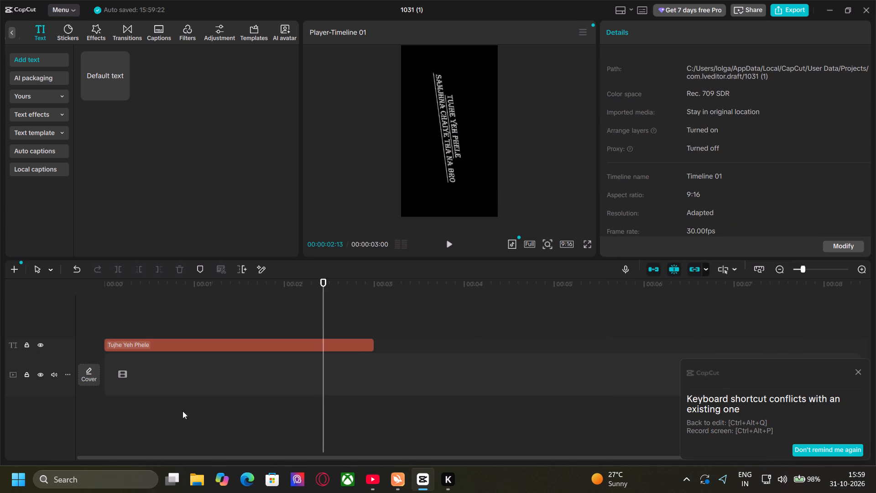
Try the green and yellow glow preset styles on the title and settle on the white preset two before the yellow-lettered one.
click(195, 342)
scroll(781, 185, down, 4)
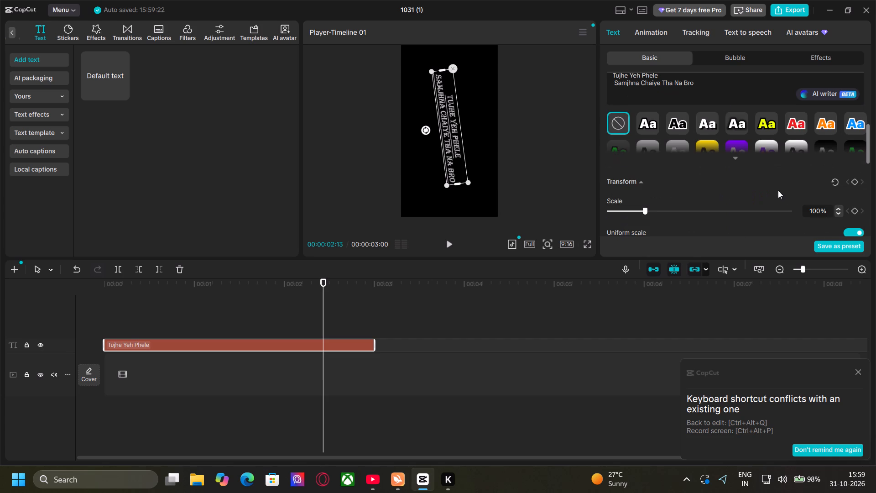
scroll(744, 152, up, 1)
scroll(746, 172, down, 1)
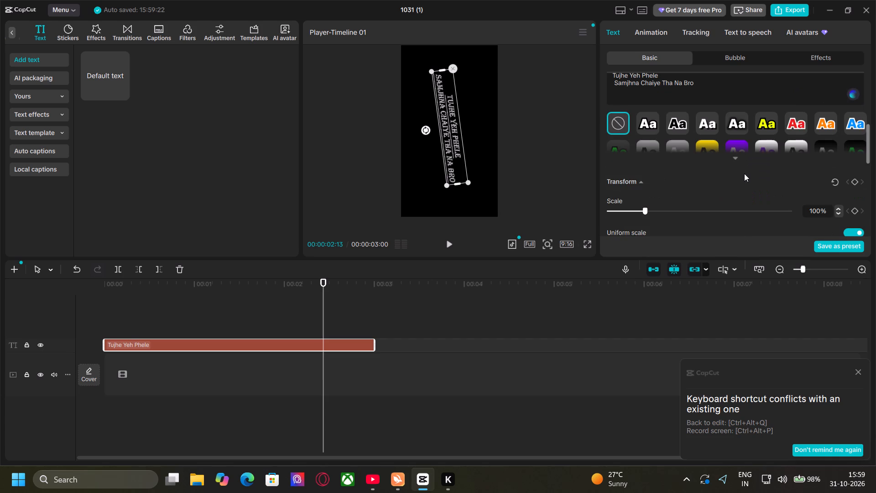
click(736, 157)
click(734, 184)
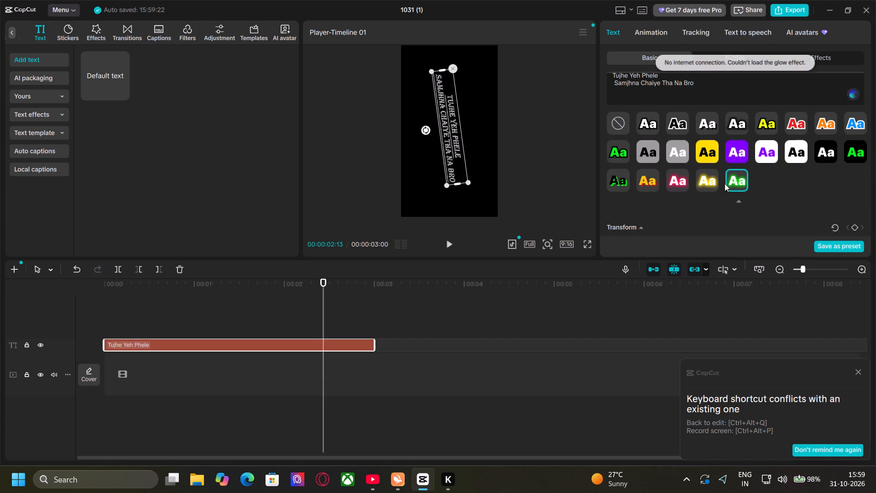
click(711, 130)
click(730, 125)
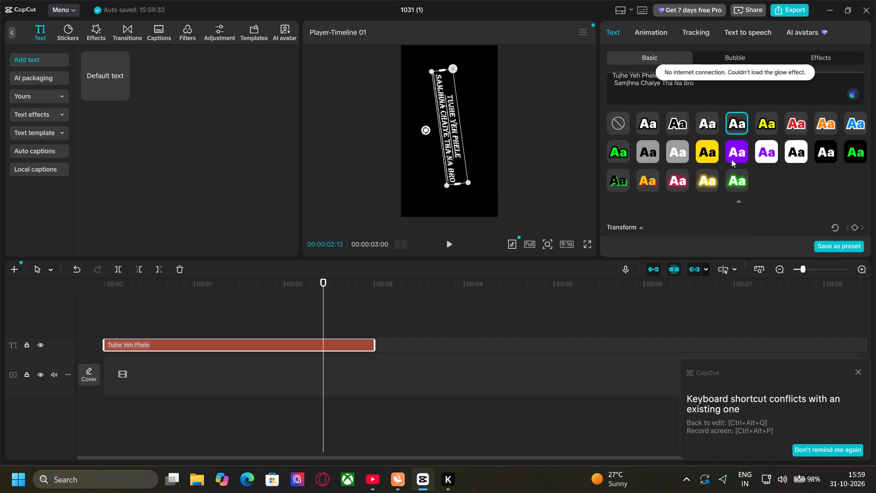
click(729, 185)
click(716, 185)
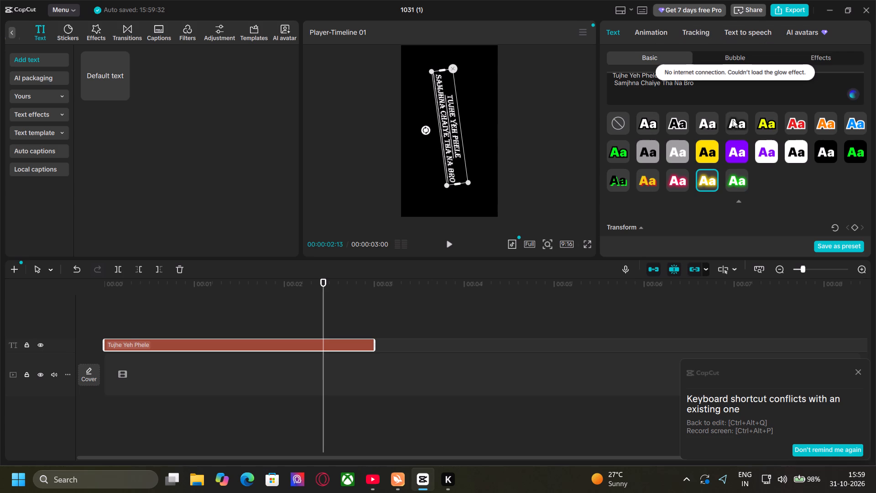
click(733, 120)
click(733, 122)
click(704, 121)
drag(697, 122, 702, 122)
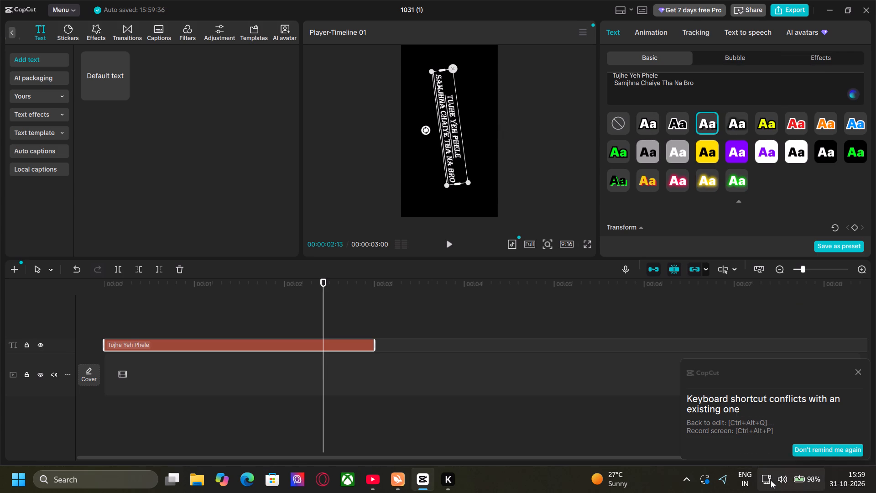
Check the computer's Wi-Fi connection in the system quick settings and return to the CapCut project.
click(776, 478)
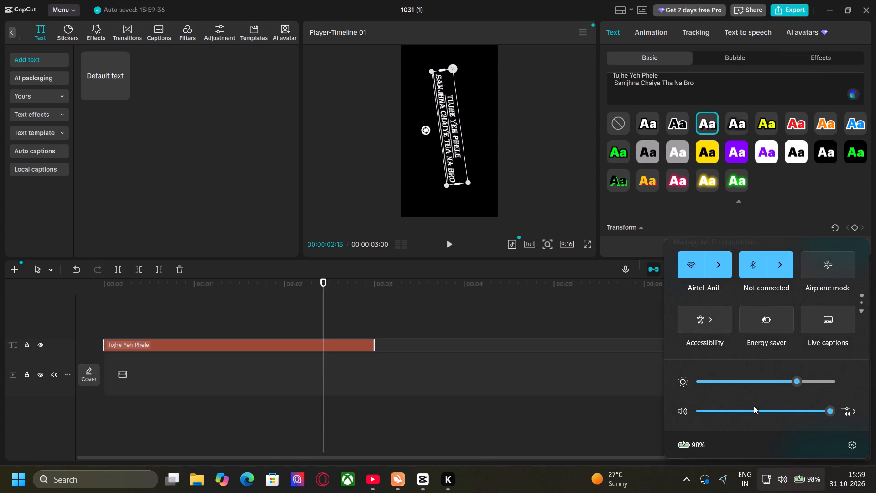
click(765, 475)
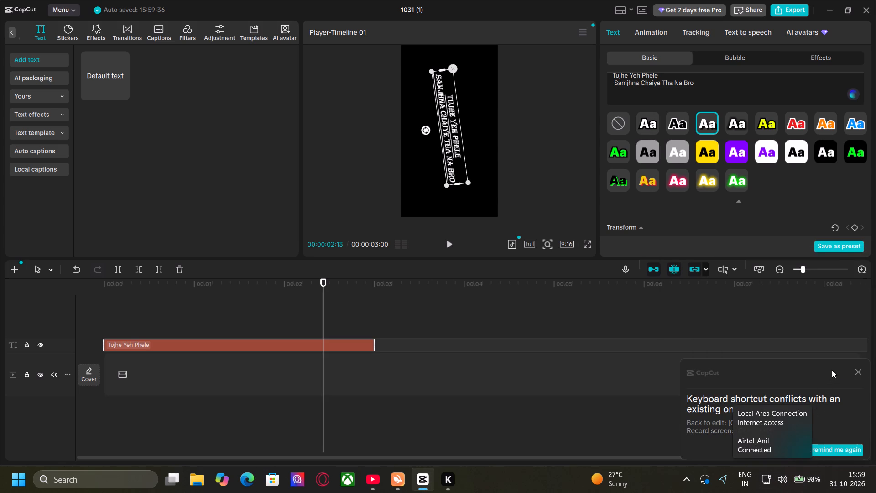
click(767, 483)
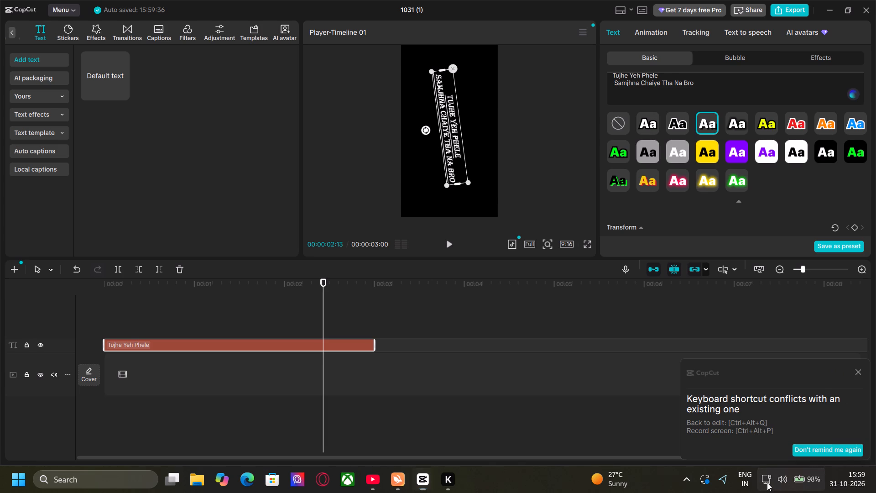
click(721, 268)
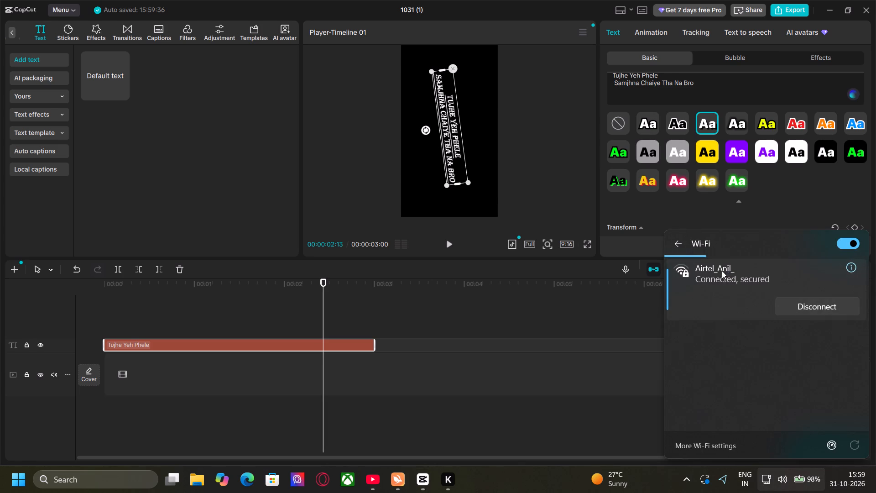
click(668, 246)
click(537, 418)
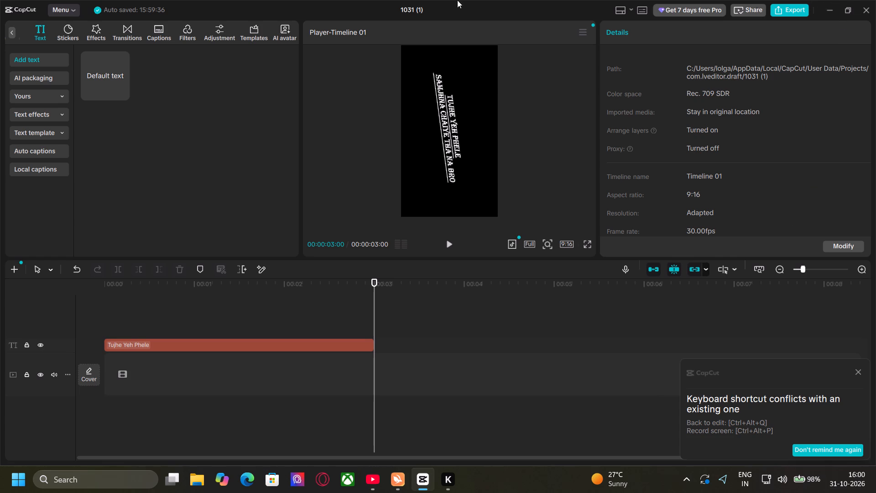
Add the imported clip IGFY3494[1].MP4 to the main video track beneath the title.
click(145, 371)
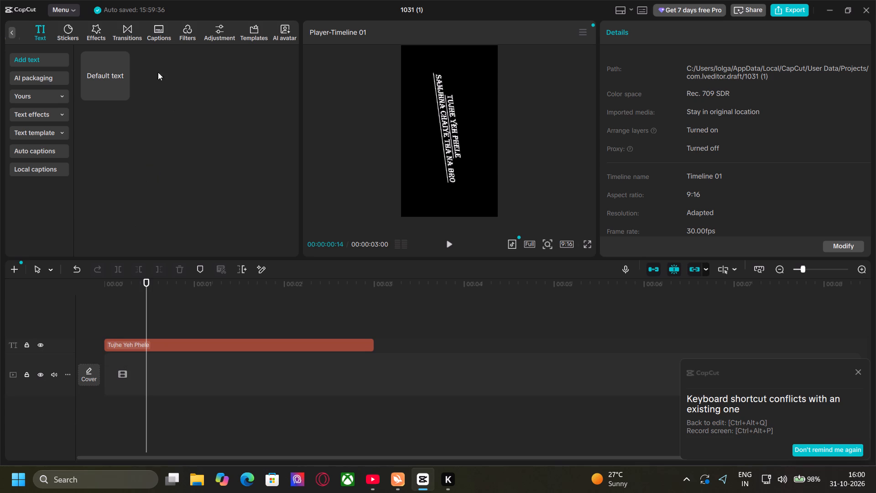
drag(91, 26, 323, 46)
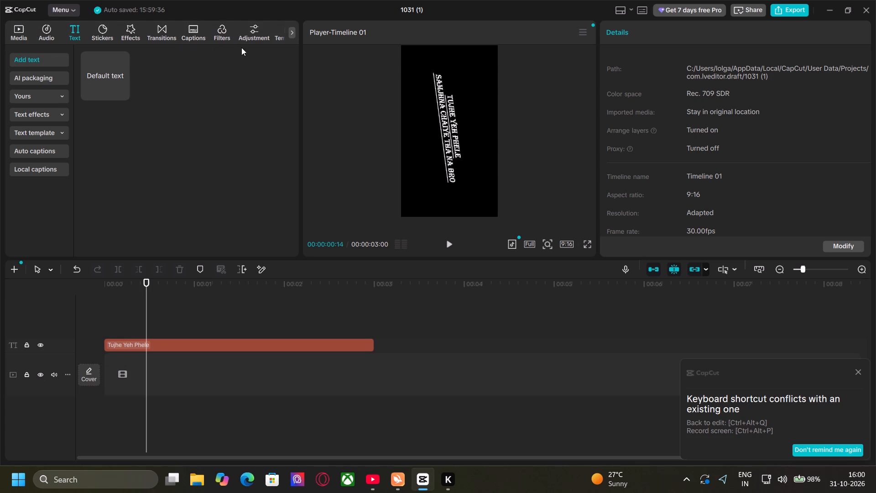
click(22, 32)
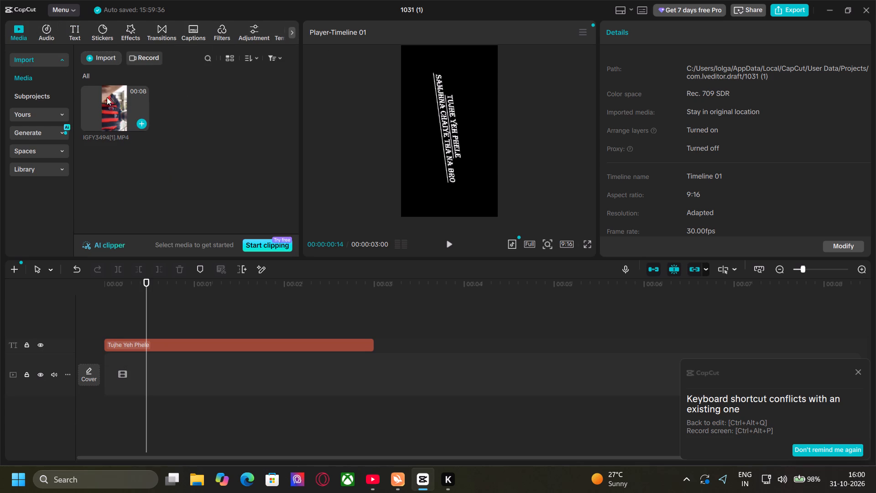
click(108, 104)
click(143, 126)
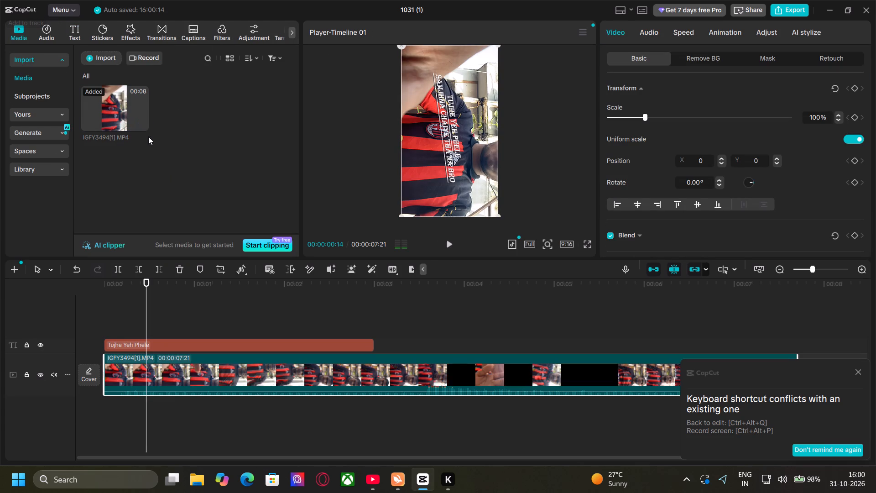
Open the editor's main list of application commands.
click(62, 10)
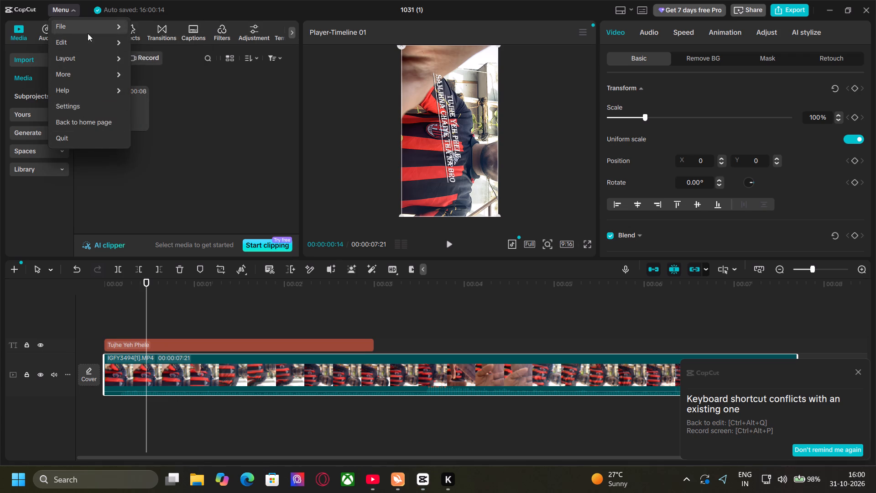
Switch the workspace layout to Vertical.
click(104, 58)
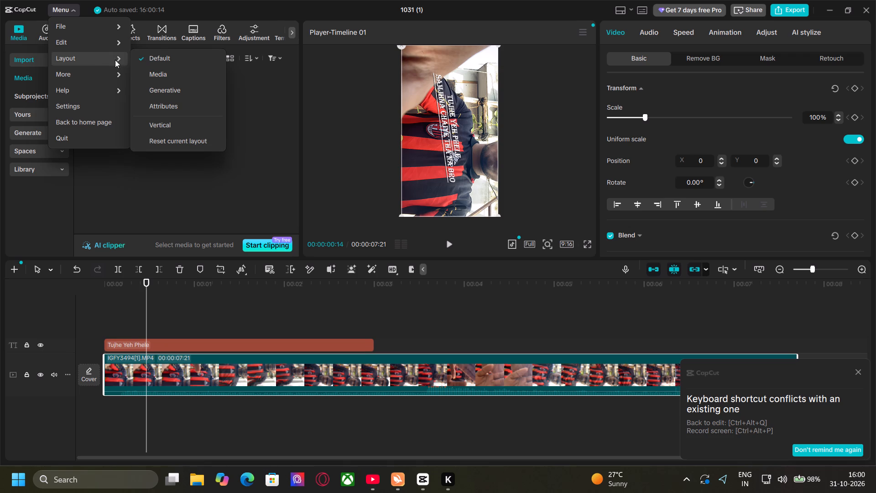
click(186, 125)
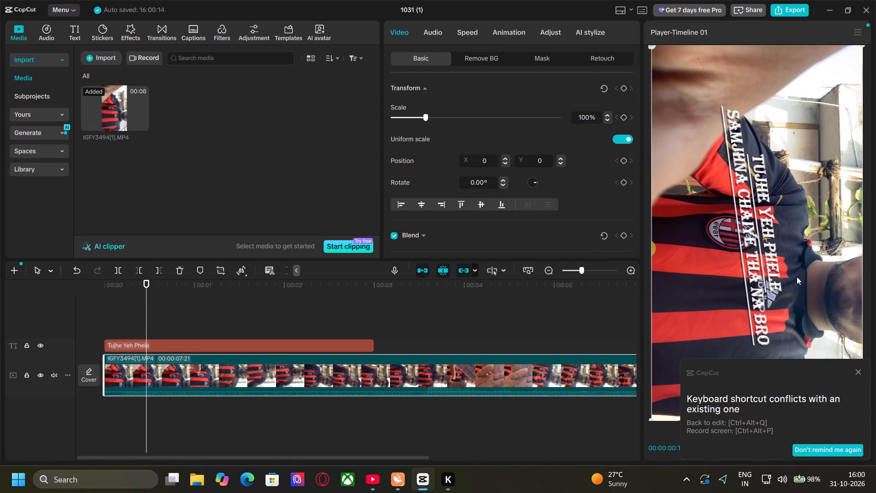
Dismiss the keyboard shortcut conflict notice and move the floating EditPilot widget away from the player controls to below the timeline tracks.
click(858, 372)
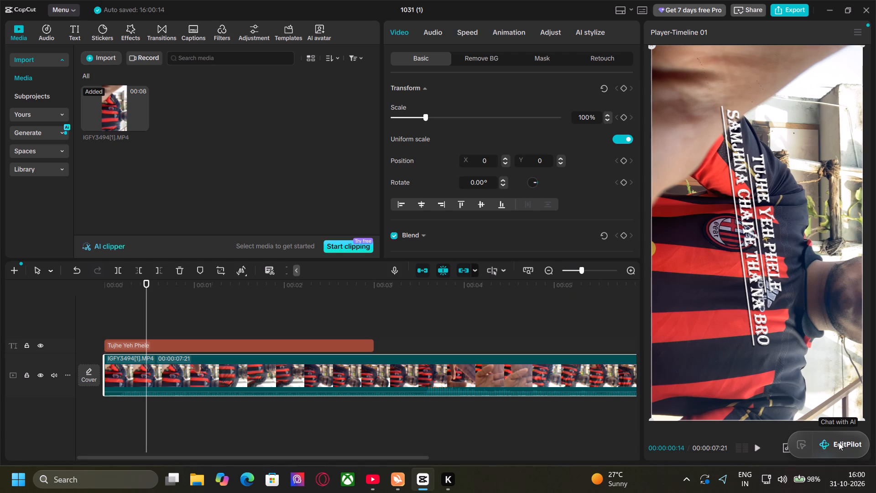
drag(845, 439, 700, 20)
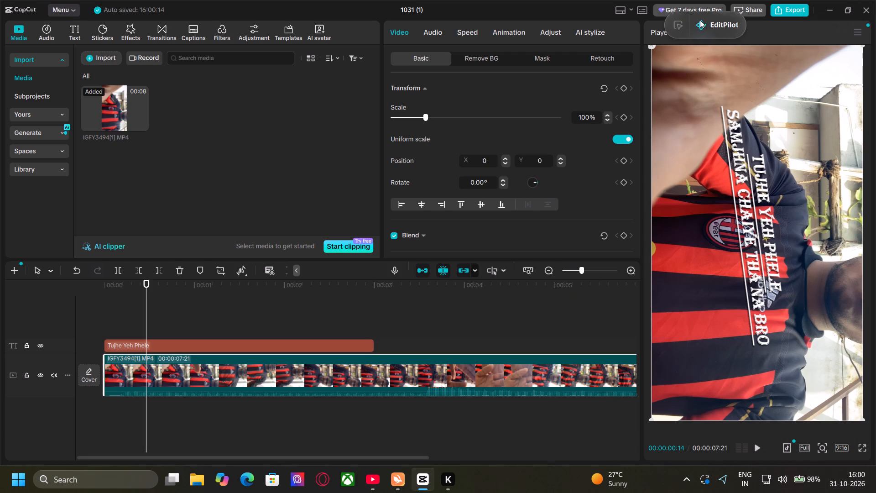
drag(700, 20, 386, 9)
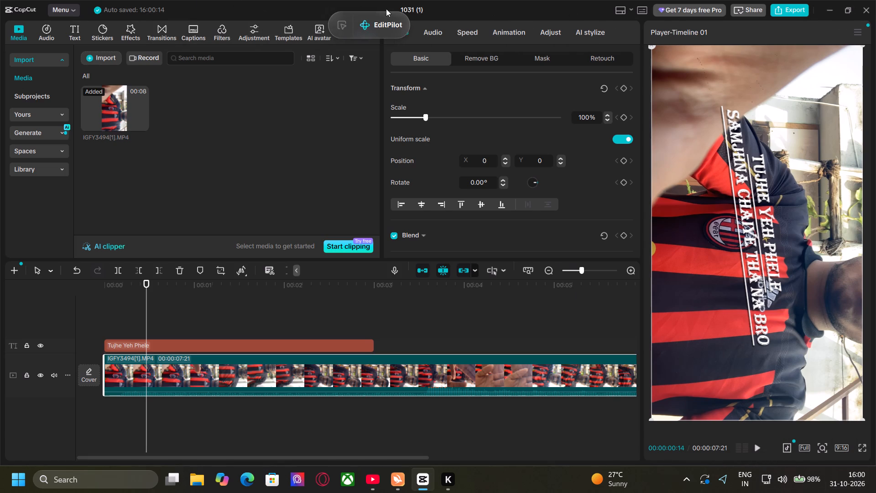
drag(386, 9, 320, 94)
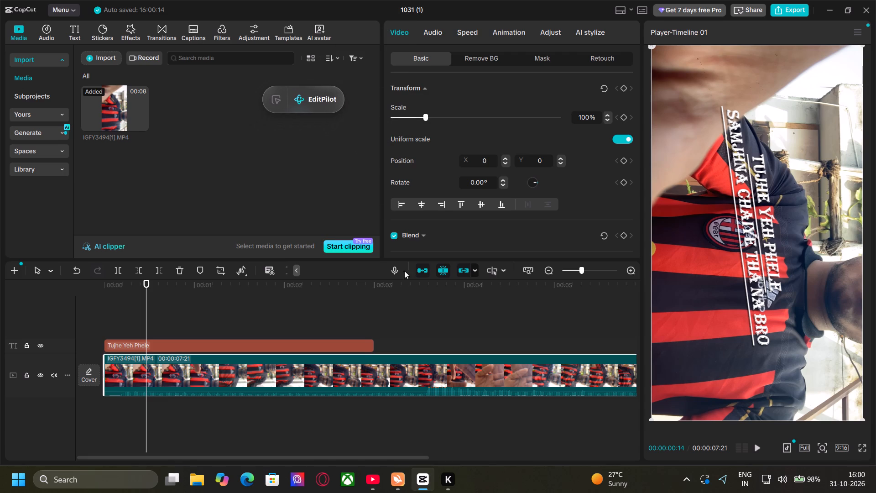
drag(305, 83, 119, 354)
drag(311, 94, 0, 490)
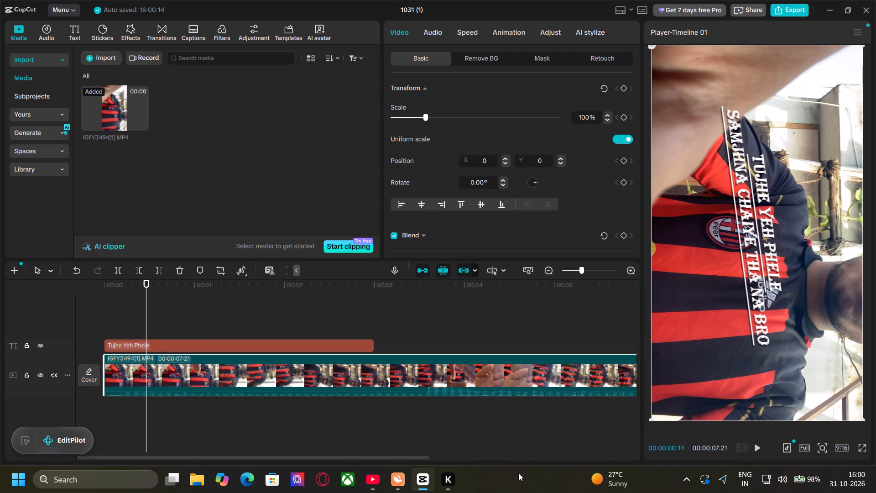
Change the project's aspect ratio to 16:9.
click(798, 446)
click(840, 449)
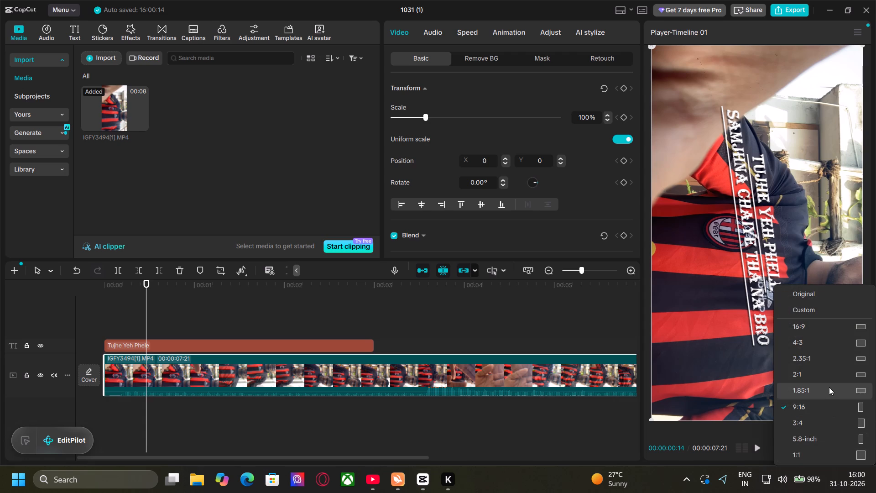
click(819, 327)
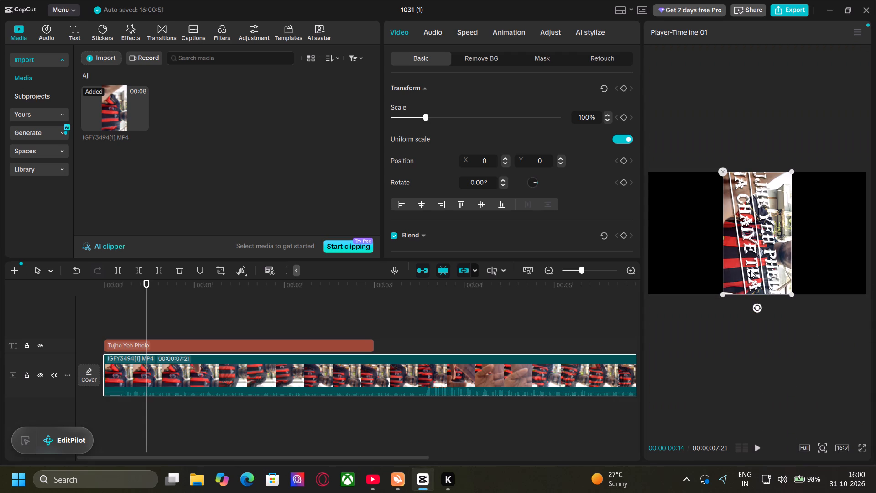
Rotate the IGFY3494[1].MP4 clip to -90° in the frame, keeping its scale at 100%.
drag(787, 293, 837, 246)
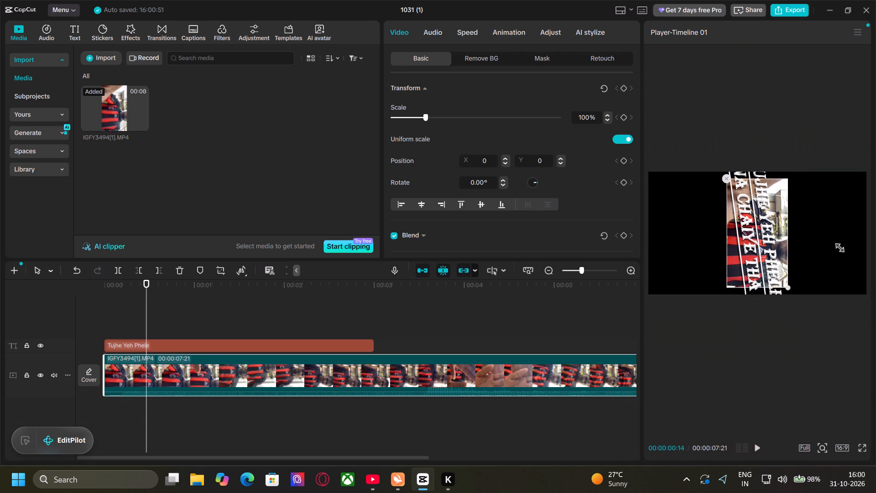
drag(837, 246, 810, 281)
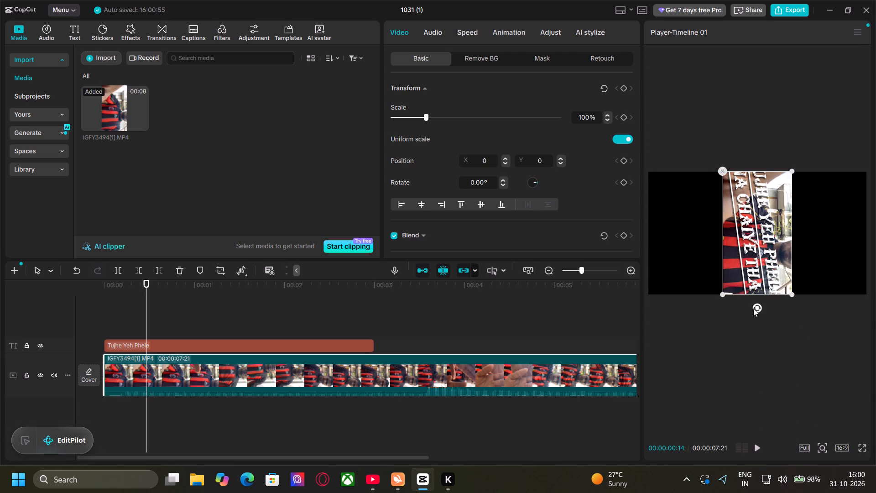
drag(753, 309, 831, 241)
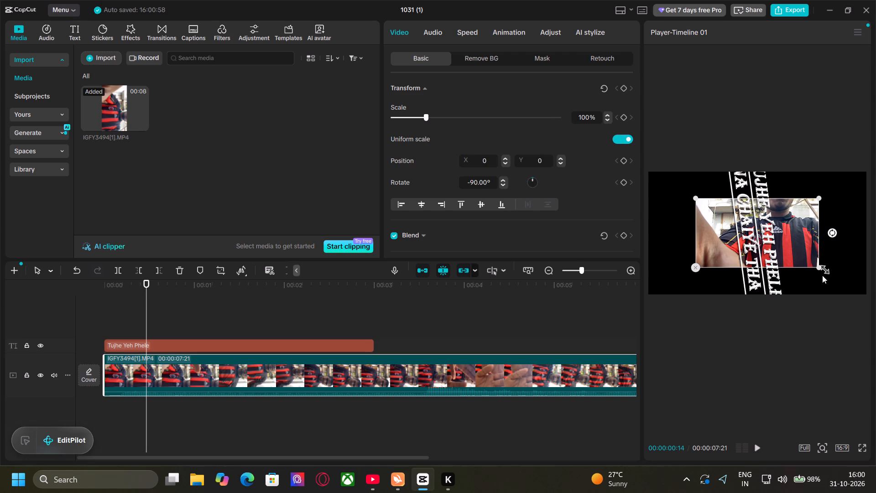
drag(824, 270, 838, 281)
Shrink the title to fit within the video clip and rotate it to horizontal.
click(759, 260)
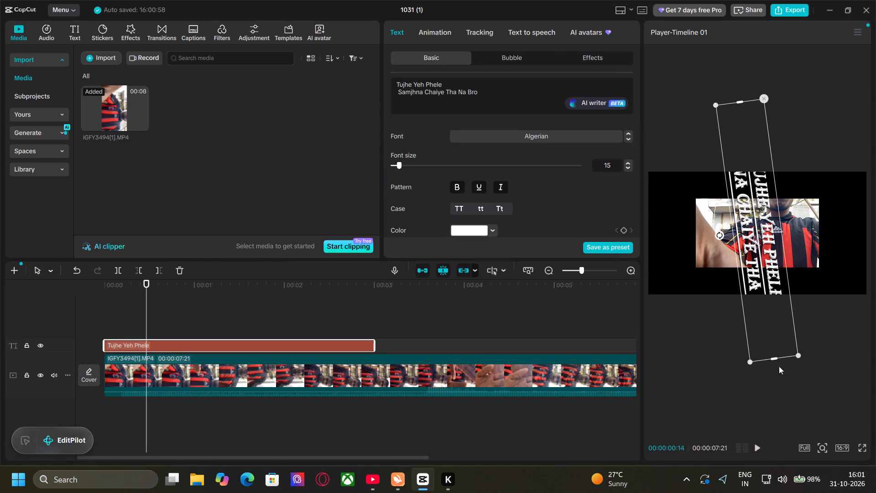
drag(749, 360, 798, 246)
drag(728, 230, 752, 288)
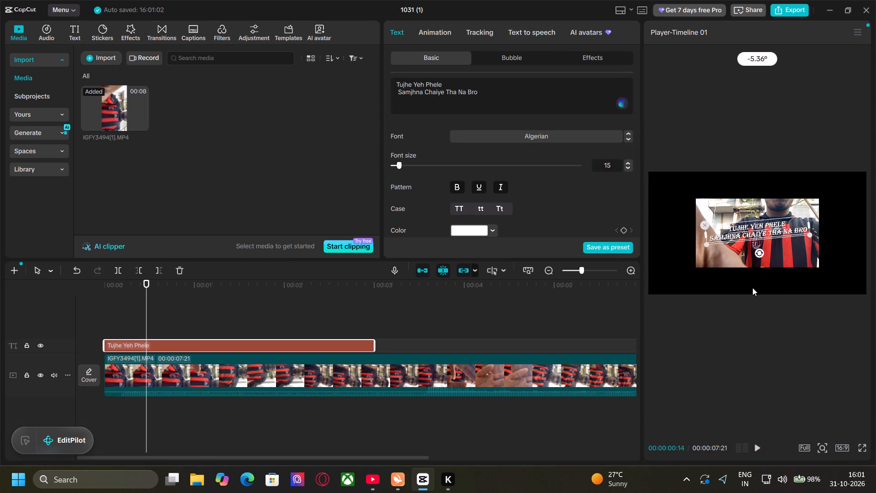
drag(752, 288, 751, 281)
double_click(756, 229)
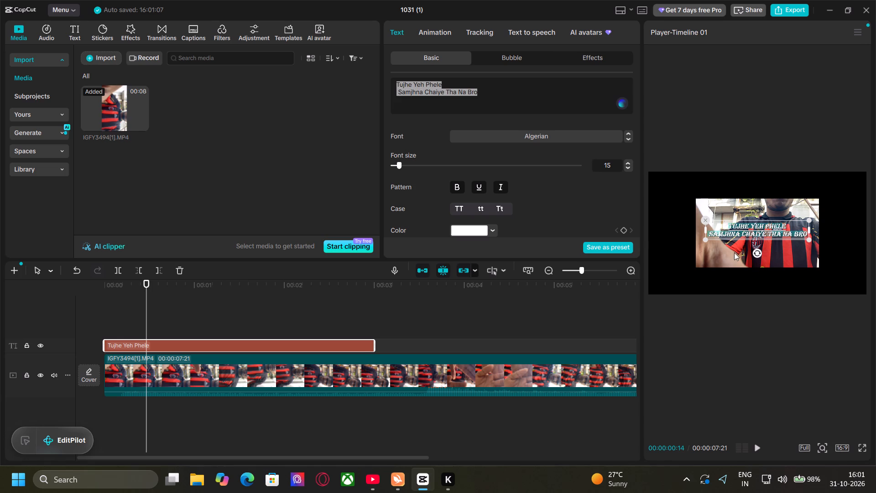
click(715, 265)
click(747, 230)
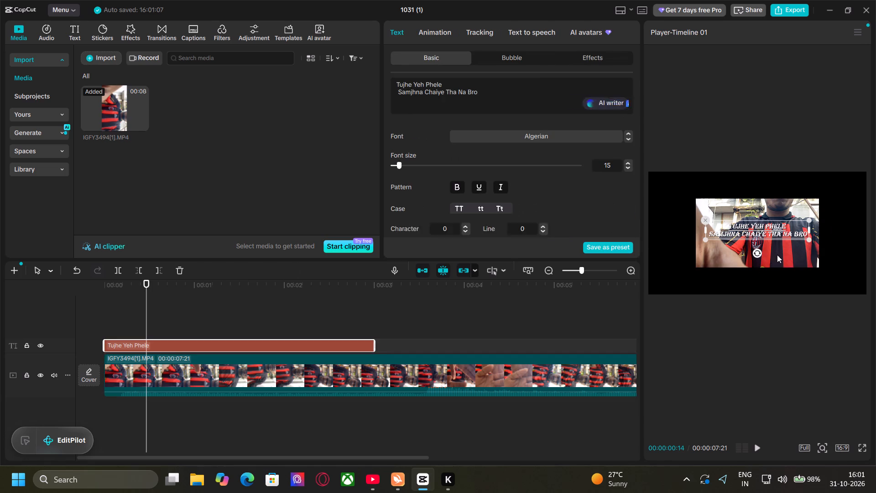
Enlarge the rotated video clip to about 178% so it fills the 16:9 frame.
click(804, 260)
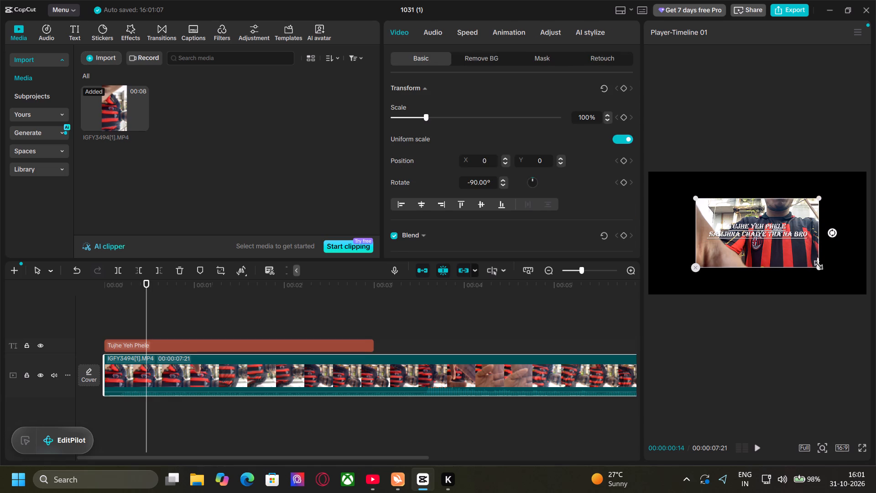
drag(817, 268, 875, 313)
Delete the title clip from the timeline.
click(786, 236)
click(785, 231)
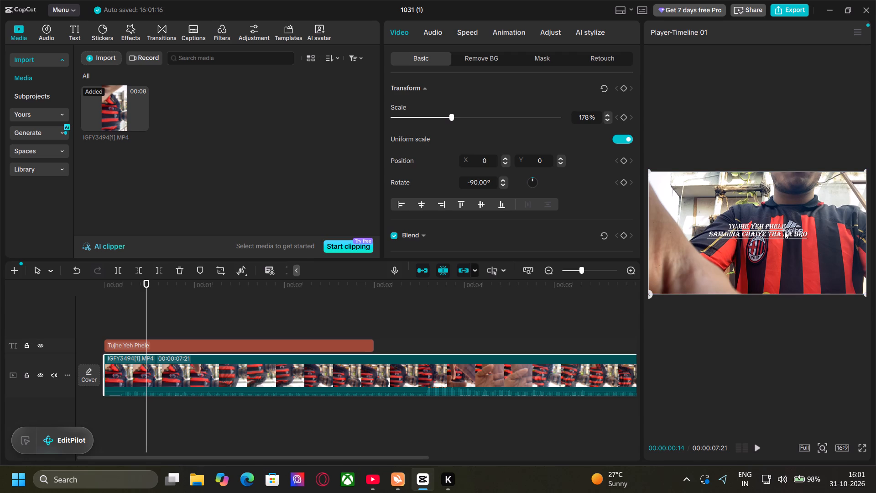
click(309, 344)
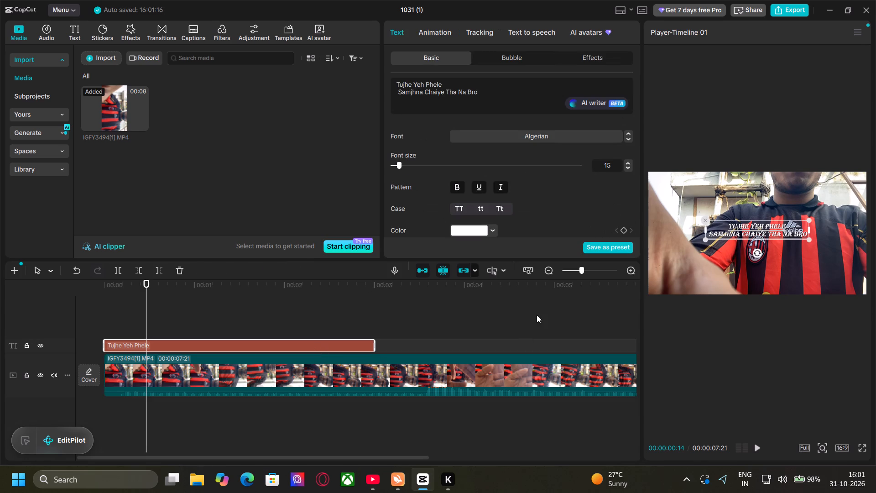
key(BackSpace)
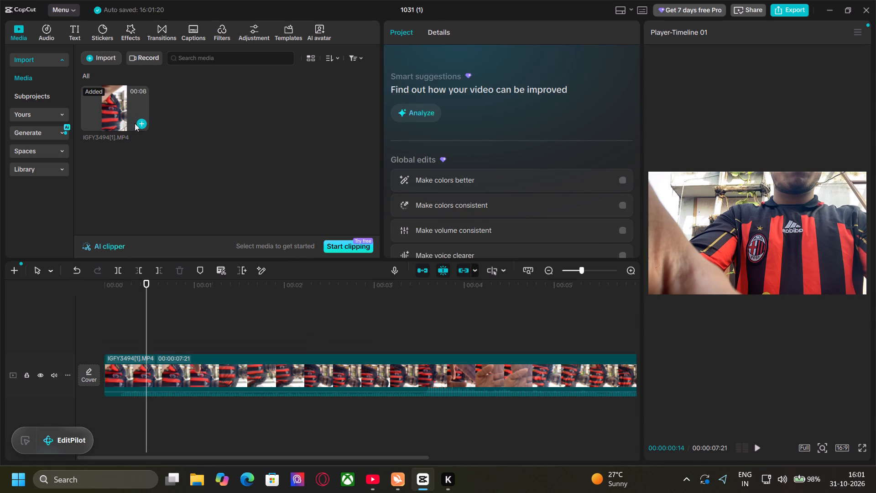
Open the screen recorder and turn on its microphone, using Microphone Array (Intel Smart Sound Technology for Digital Microphones).
click(154, 61)
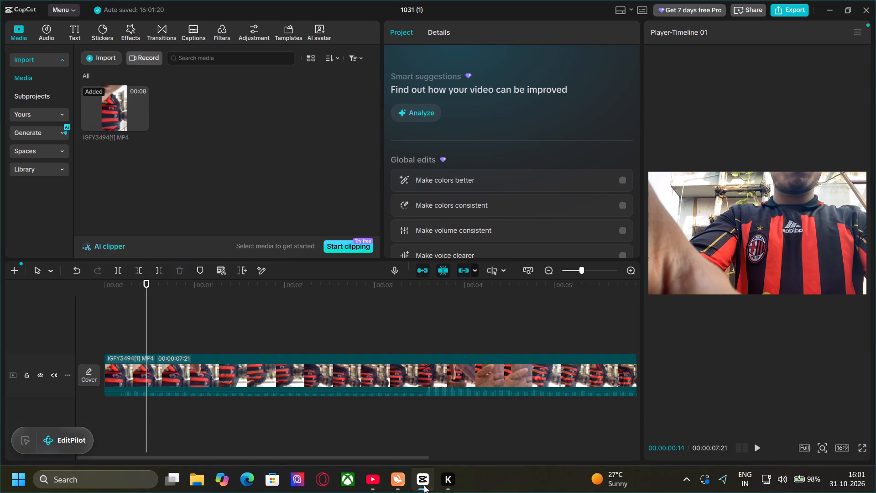
click(757, 446)
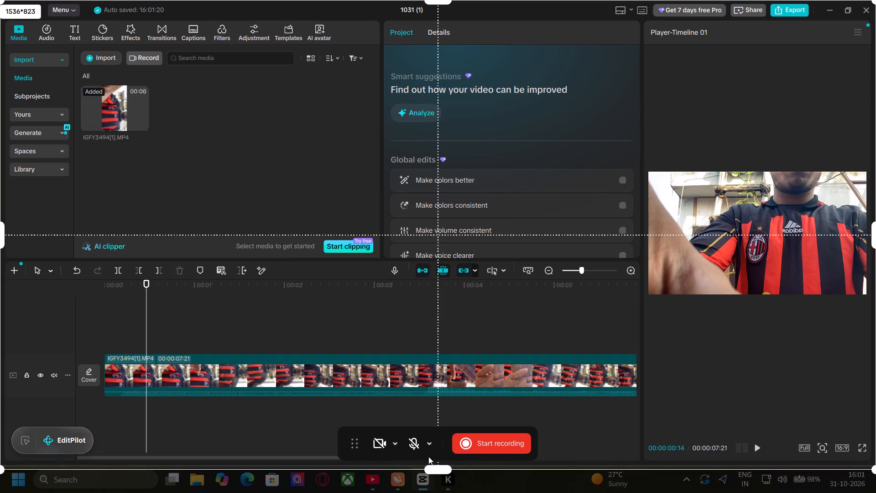
click(411, 441)
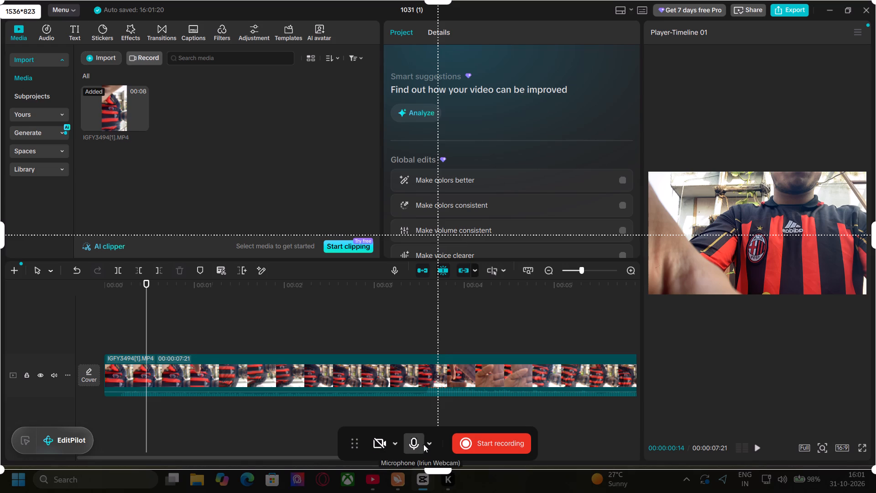
click(426, 444)
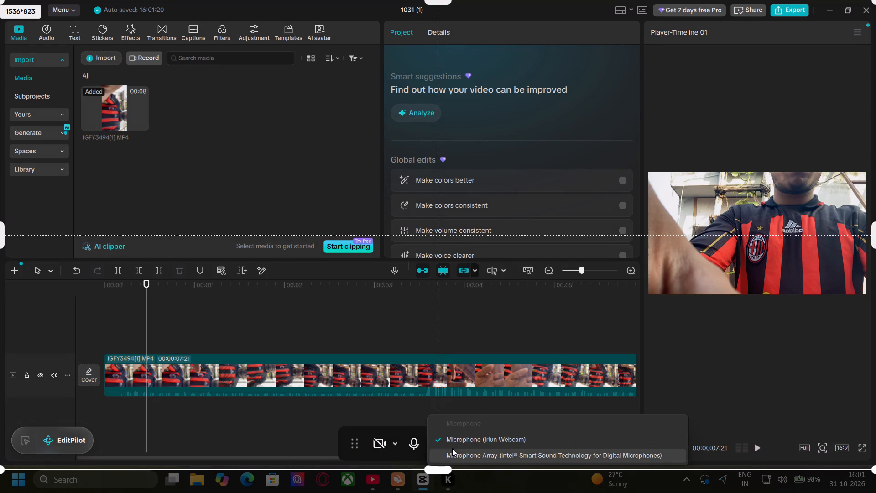
click(452, 452)
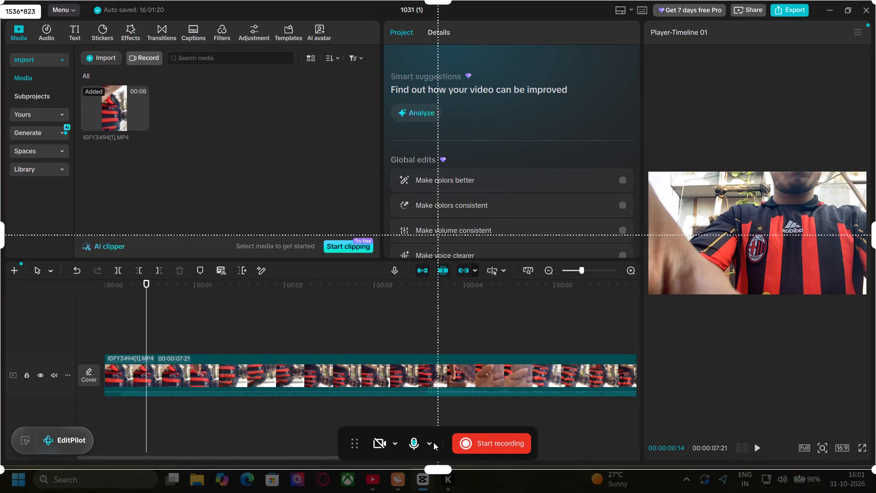
Turn on the screen recorder's camera and select HD Webcam as the camera source.
click(385, 441)
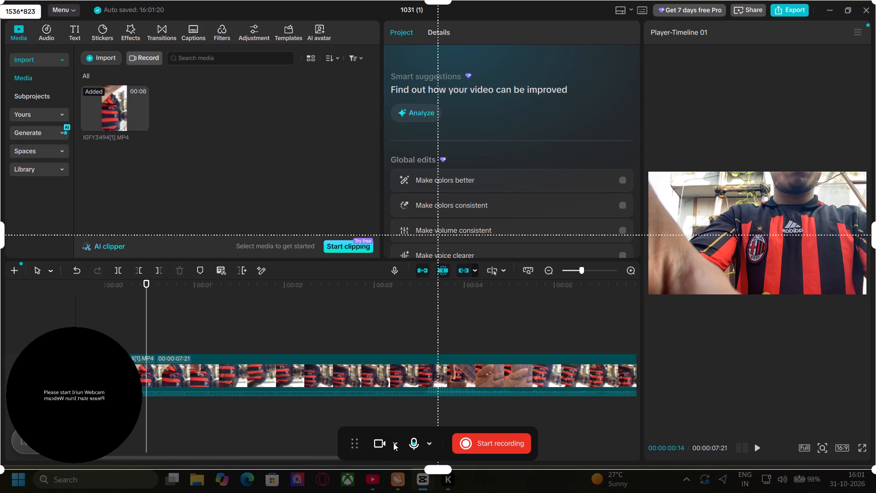
click(393, 443)
click(394, 444)
triple_click(394, 441)
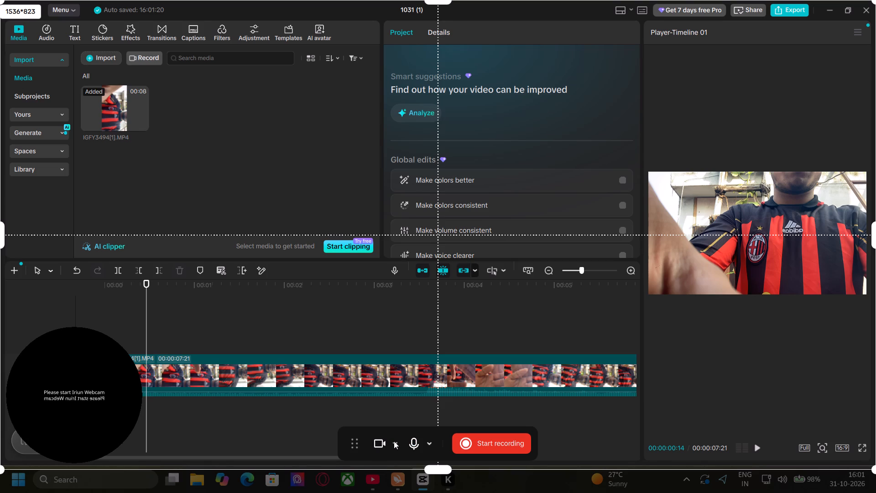
right_click(393, 441)
click(393, 441)
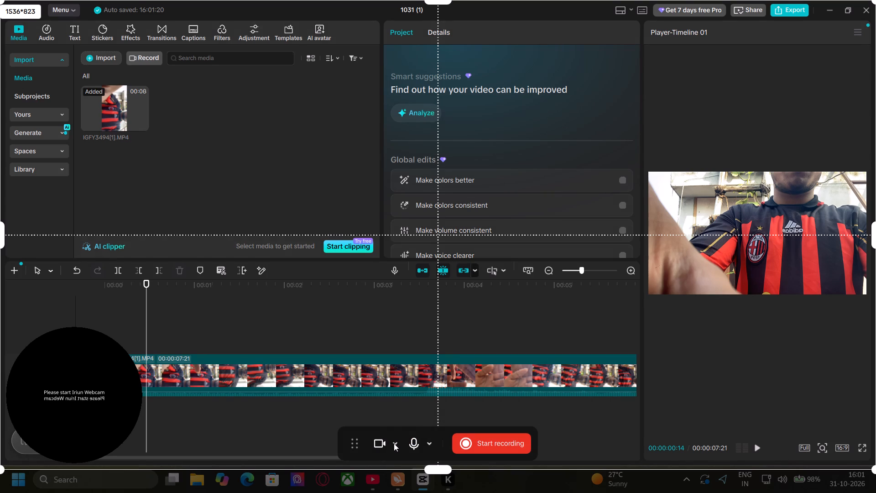
click(395, 441)
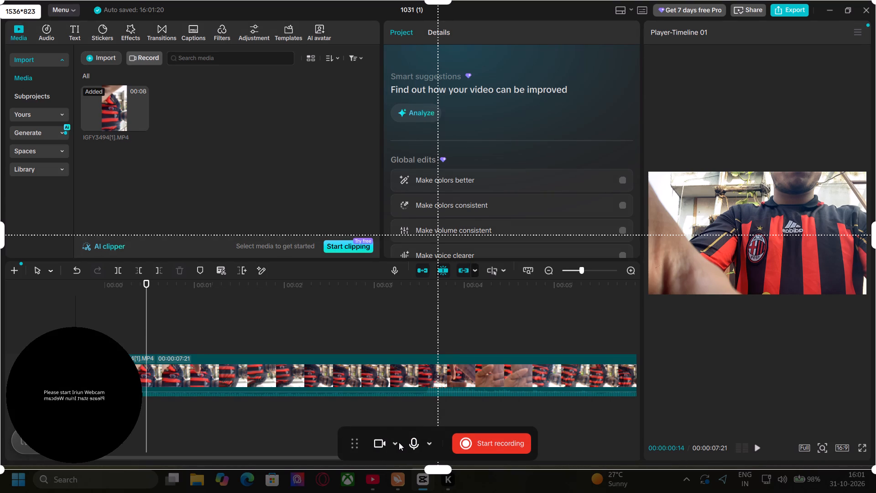
click(396, 442)
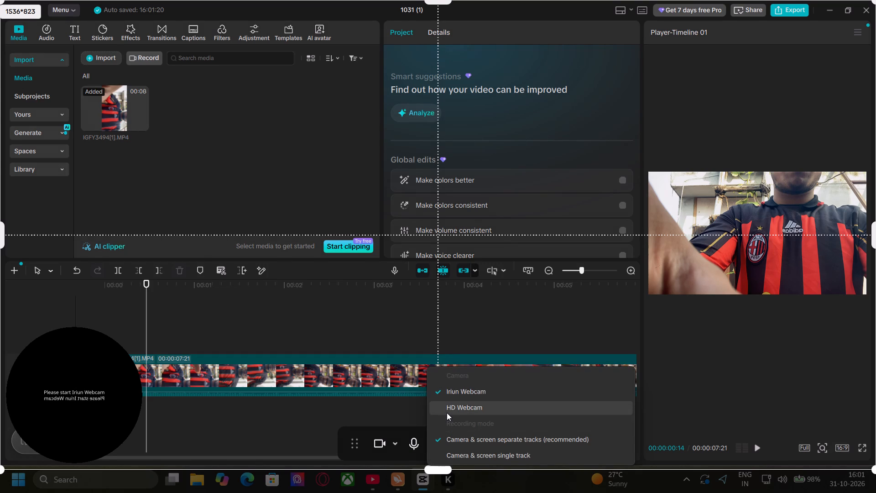
click(447, 413)
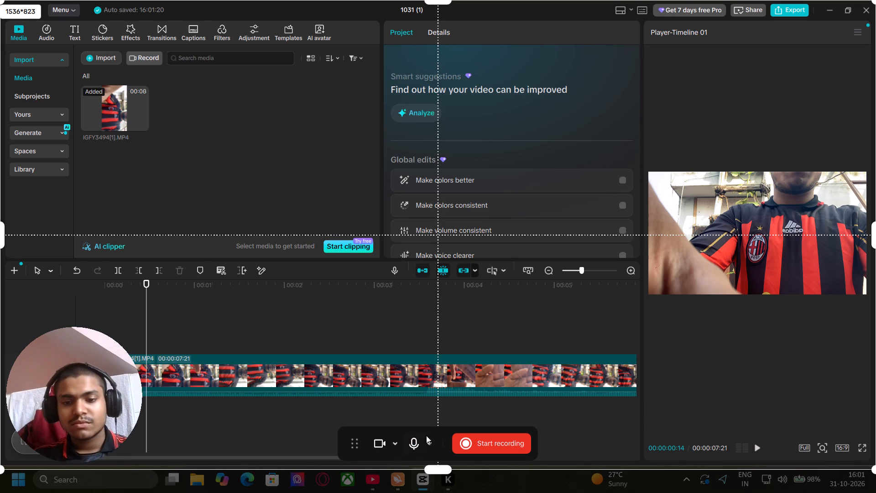
Start the screen recording with the webcam and microphone on.
click(454, 441)
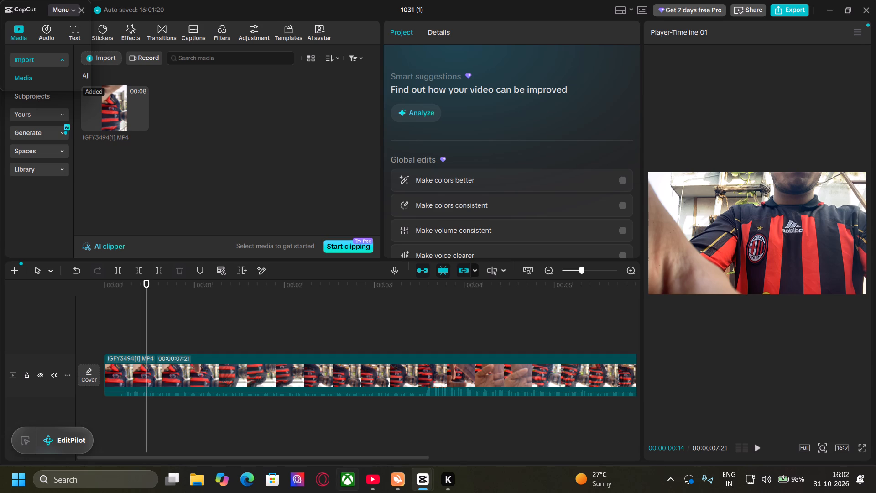
Delete the IGFY3494[1].MP4 clip from the timeline.
click(282, 366)
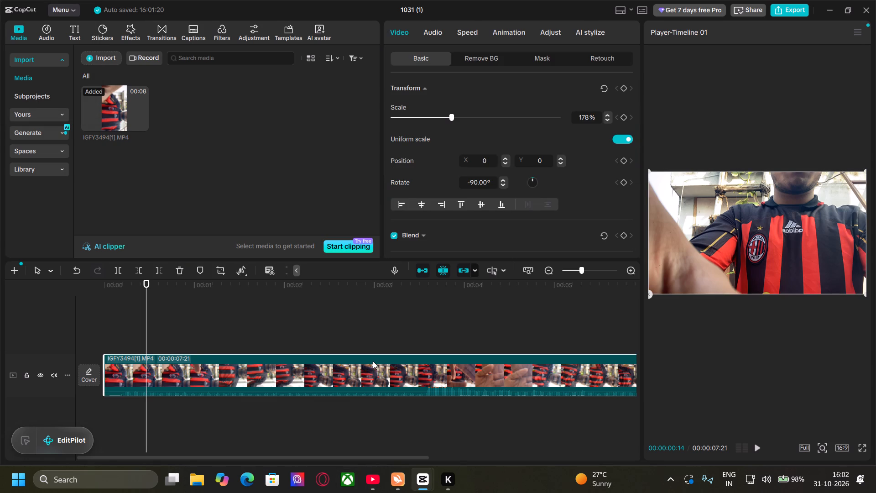
key(BackSpace)
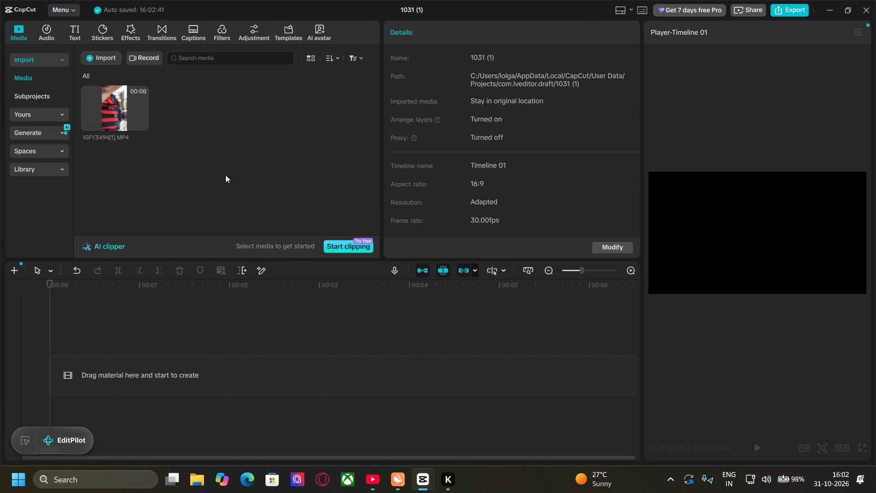
Add IGFY3494[1].MP4 from the imported media to the empty timeline.
click(224, 158)
click(143, 121)
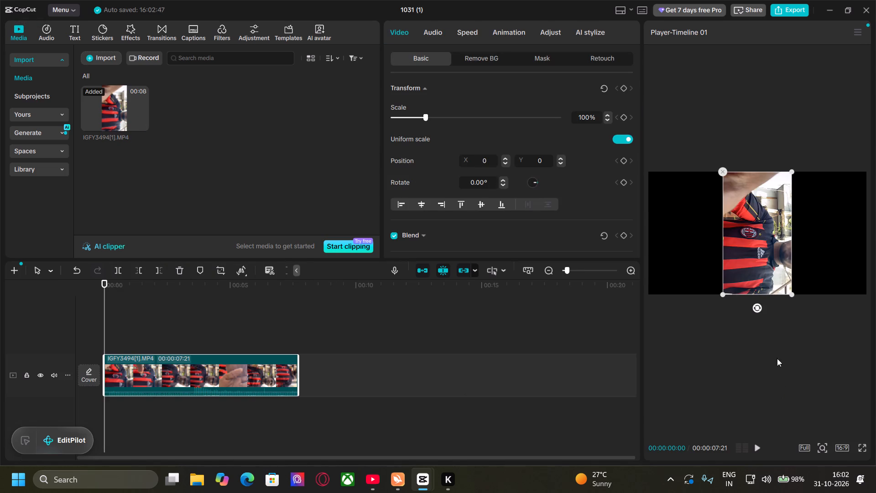
Rotate the video clip to -90° so it is horizontal in the 16:9 frame.
drag(755, 307, 794, 312)
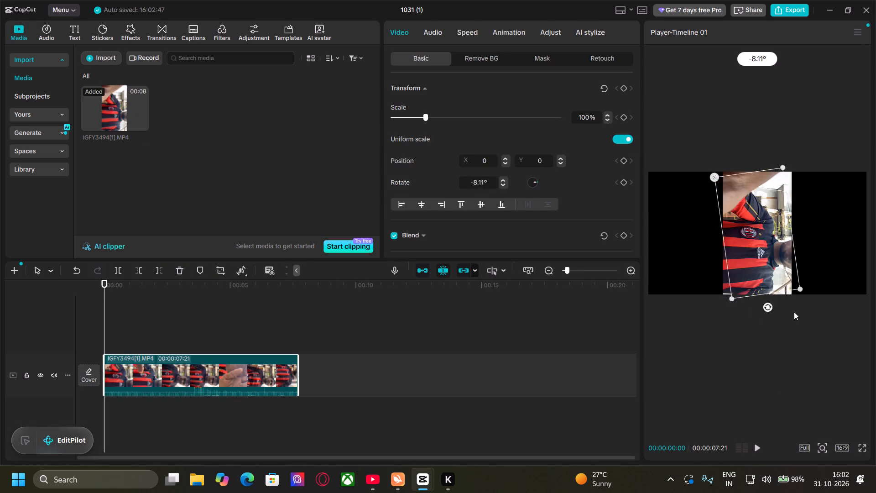
drag(794, 312, 850, 236)
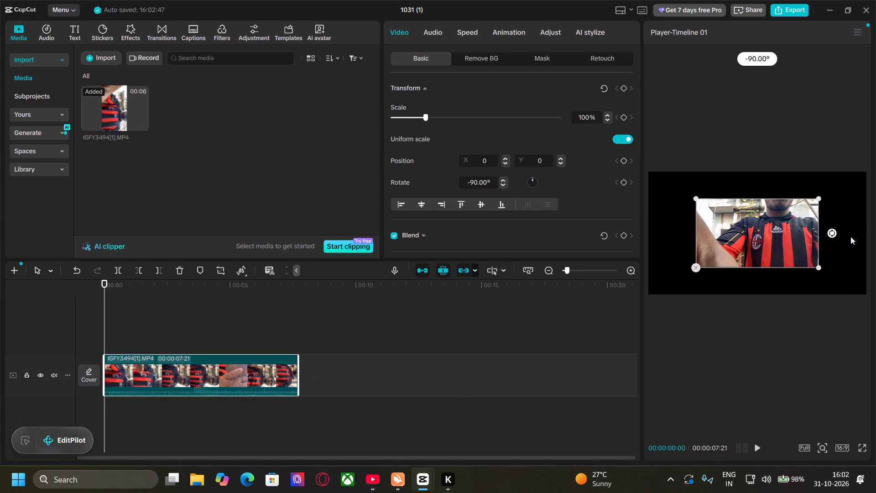
drag(850, 236, 850, 241)
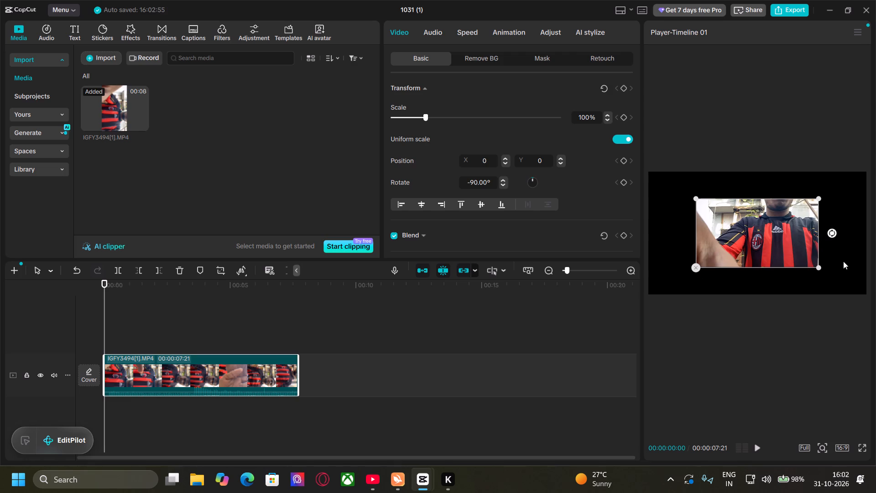
Enlarge the rotated video clip to about 177% so it fills the 16:9 frame.
drag(817, 269, 852, 291)
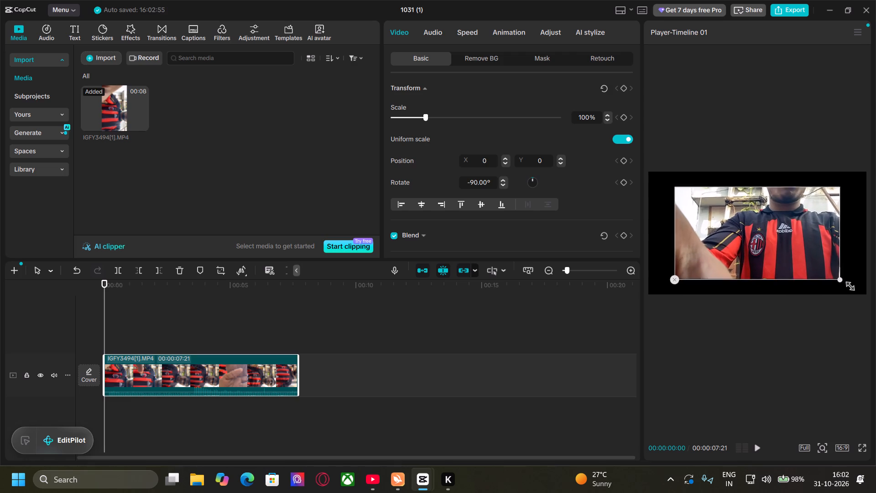
drag(852, 291, 873, 309)
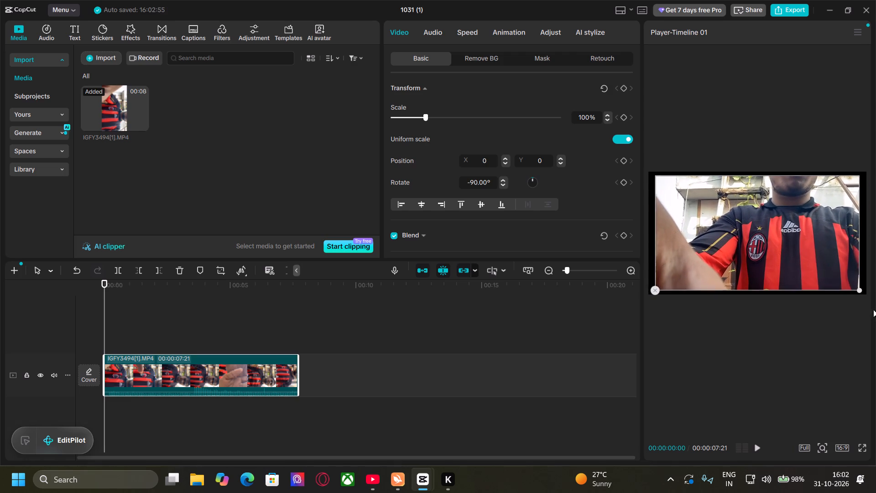
drag(873, 309, 875, 311)
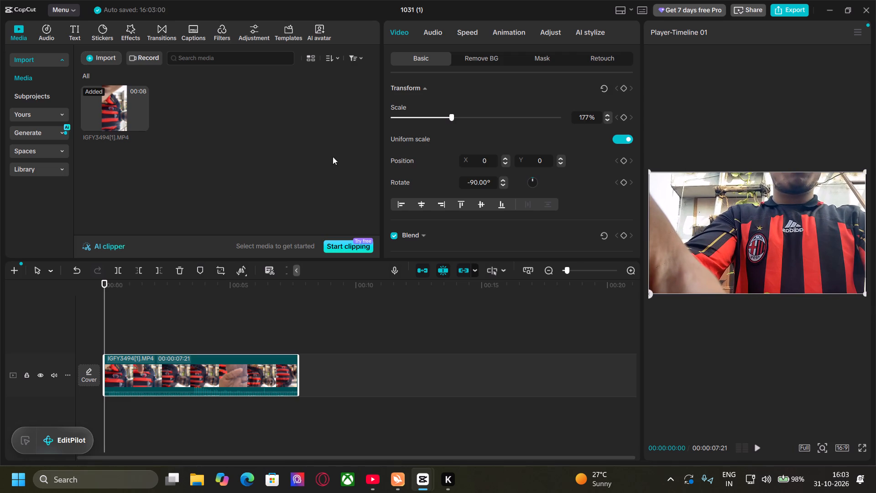
Enable the free Eye contact effect for the video clip.
scroll(612, 183, down, 2)
scroll(574, 189, down, 2)
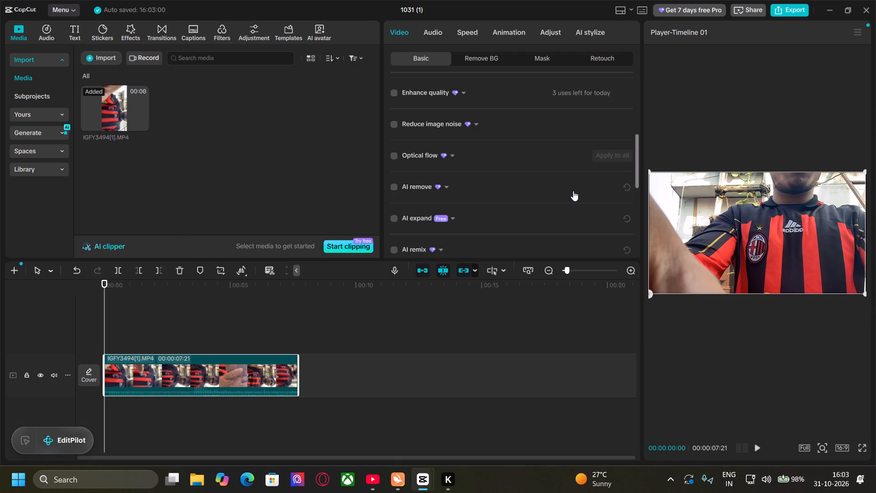
scroll(572, 193, down, 5)
scroll(569, 196, up, 2)
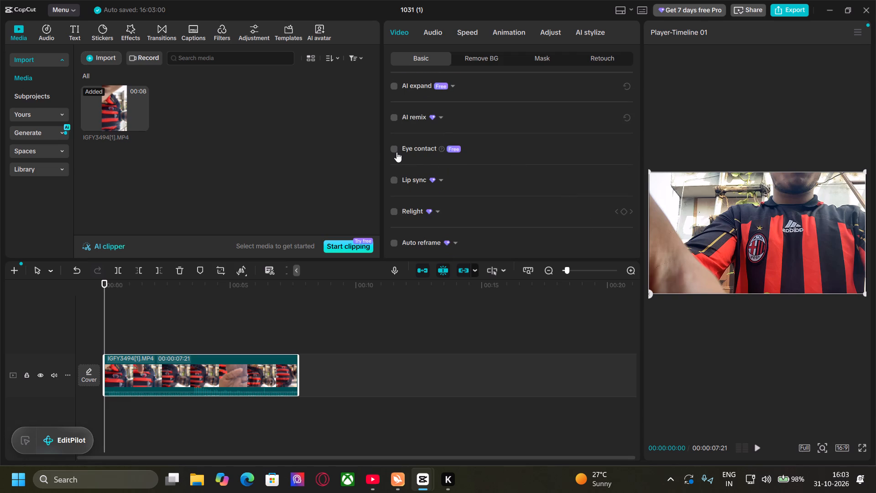
click(396, 151)
Stop the screen recording and close its preview without downloading or editing it.
drag(561, 443, 565, 443)
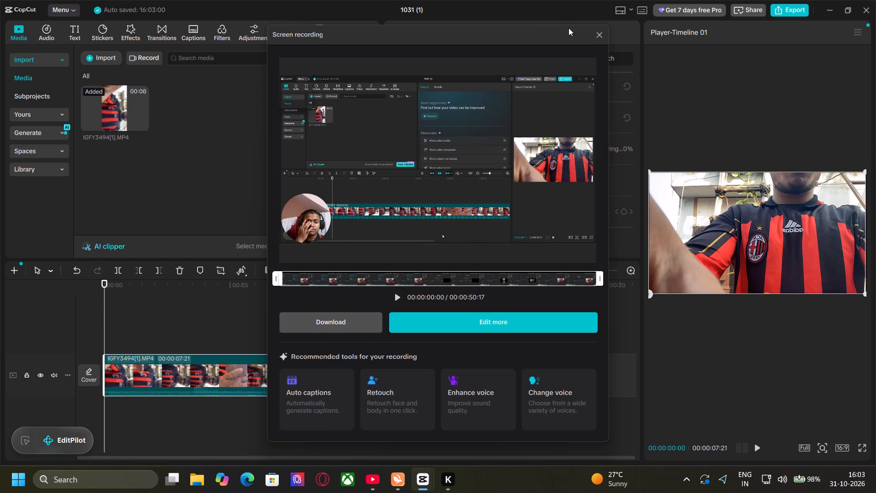
click(603, 41)
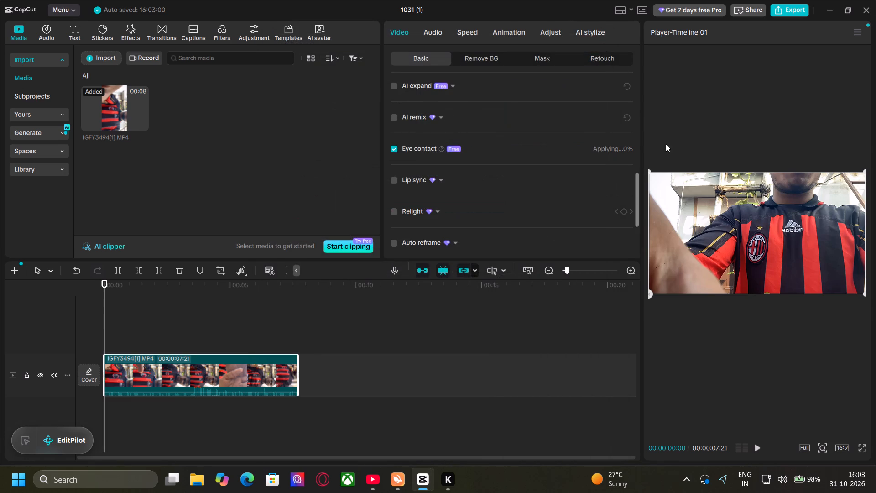
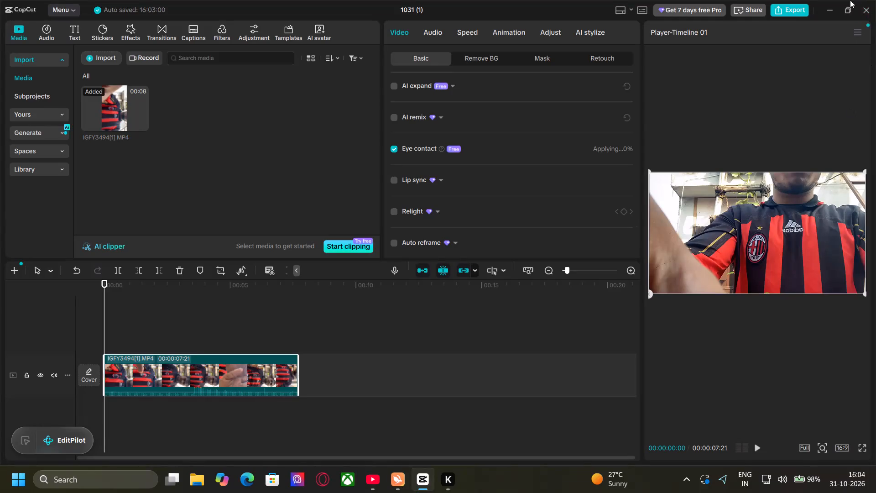
Close project 1031 (1) and go to the Projects section of the home screen.
click(875, 9)
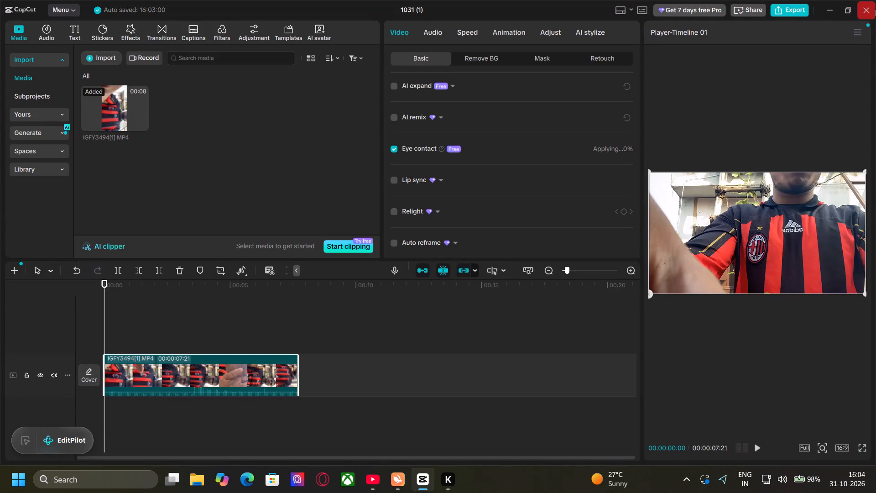
click(874, 9)
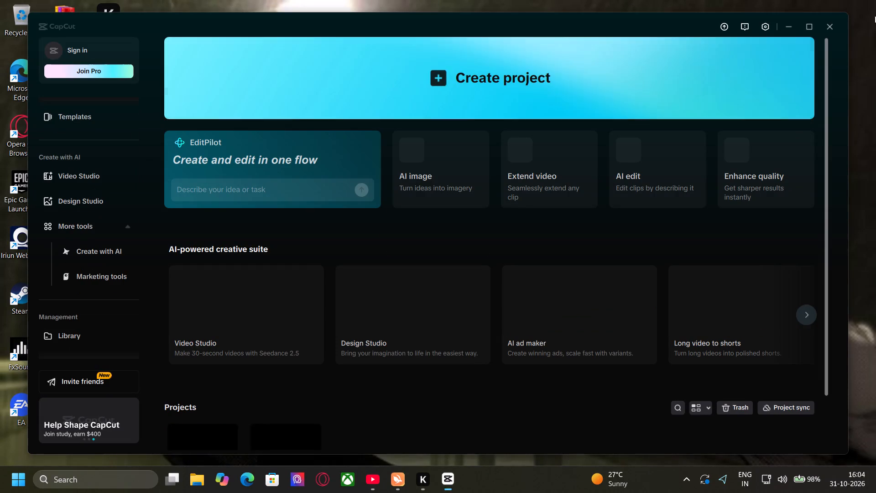
scroll(316, 391, down, 1)
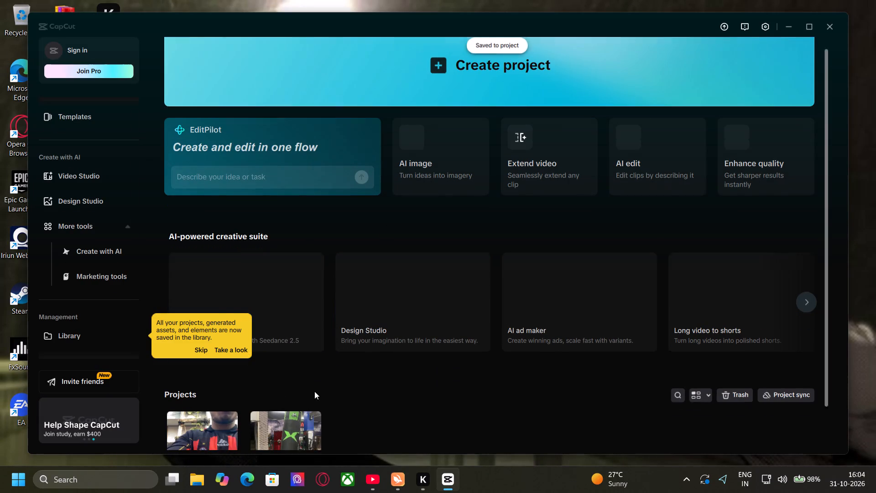
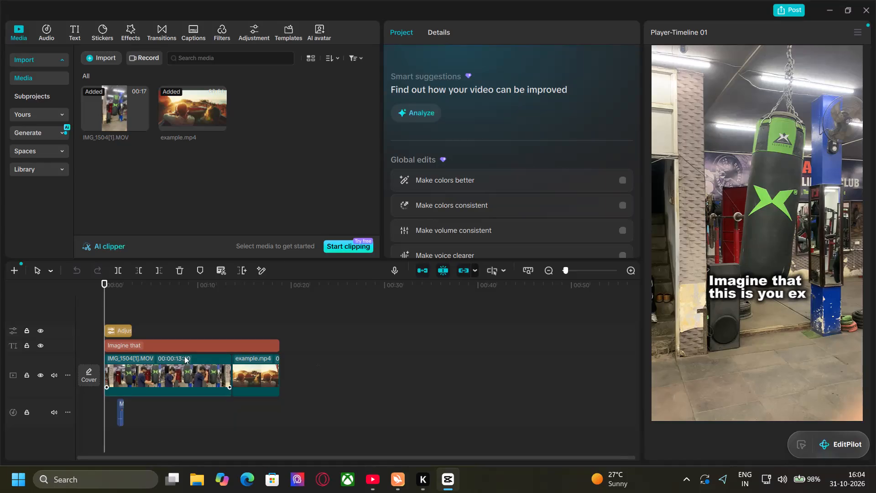
Select the adjustment clip at the start of the timeline and bring up its Lightness settings.
click(126, 333)
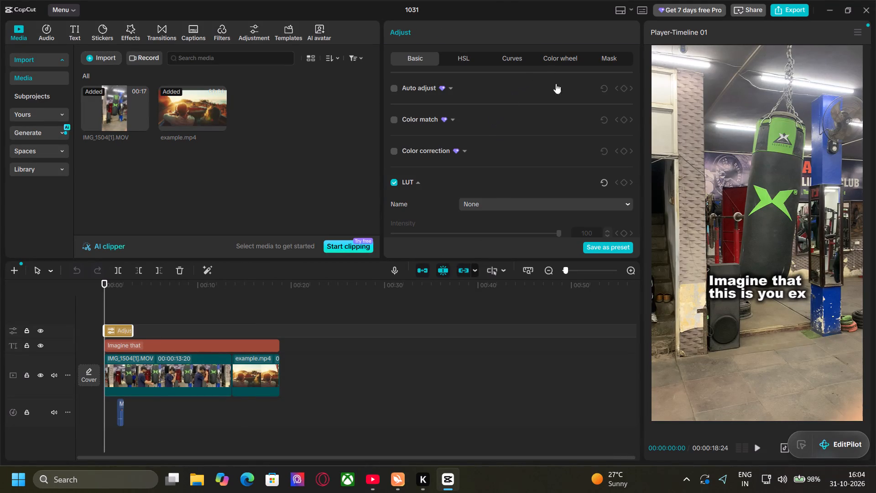
scroll(456, 96, down, 3)
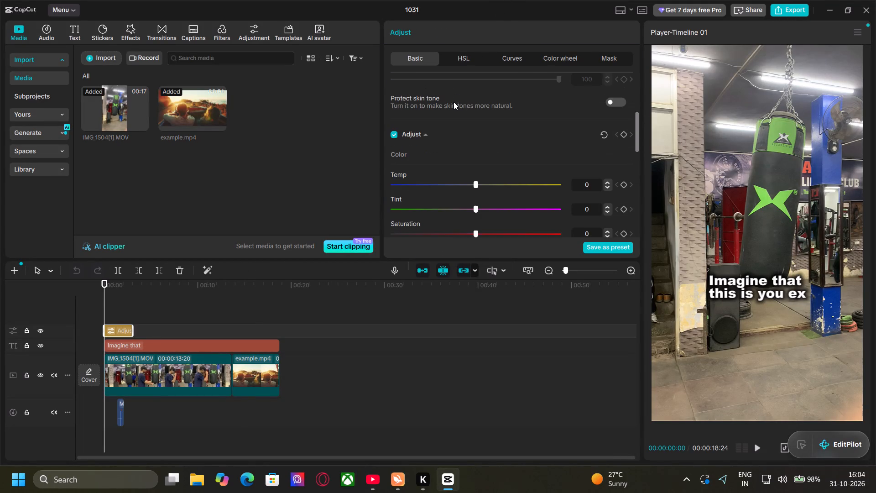
scroll(452, 108, down, 3)
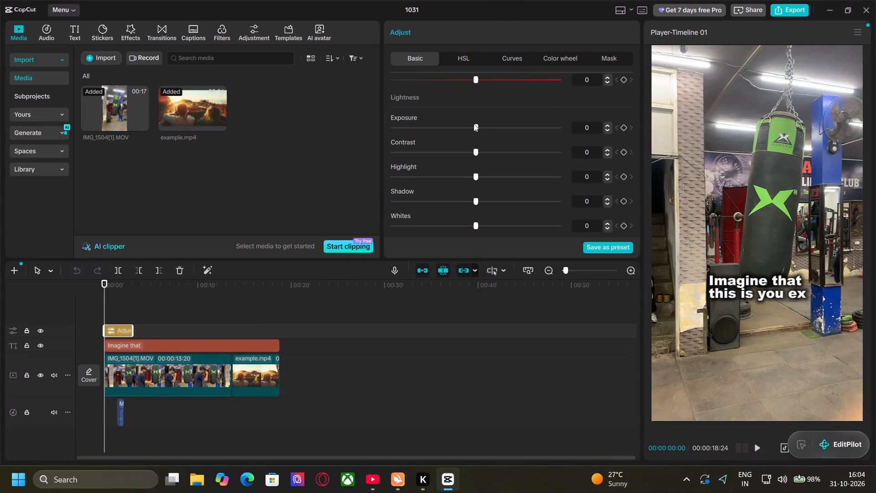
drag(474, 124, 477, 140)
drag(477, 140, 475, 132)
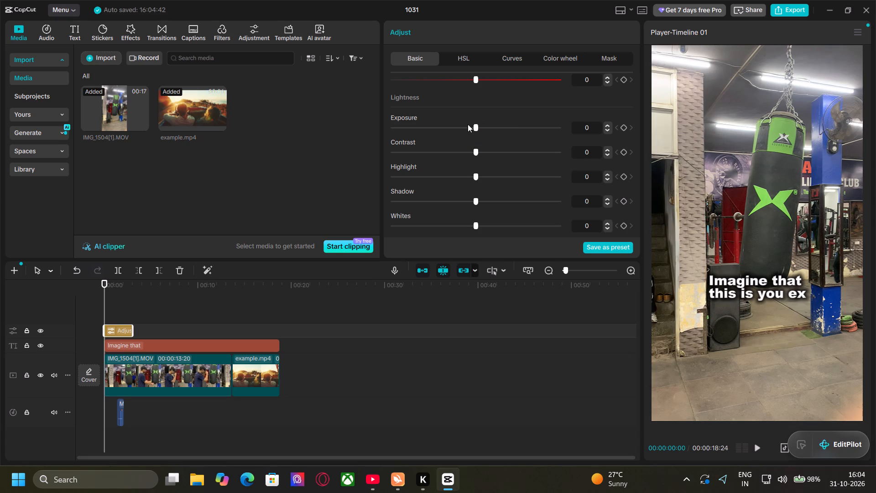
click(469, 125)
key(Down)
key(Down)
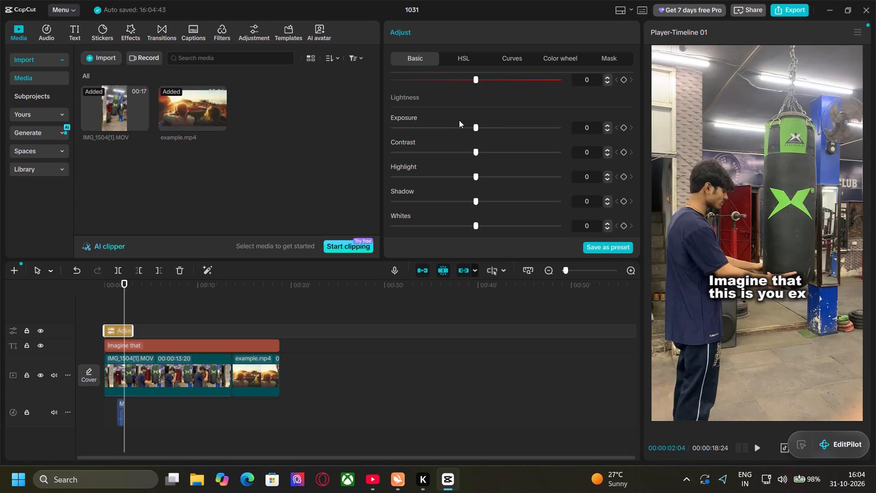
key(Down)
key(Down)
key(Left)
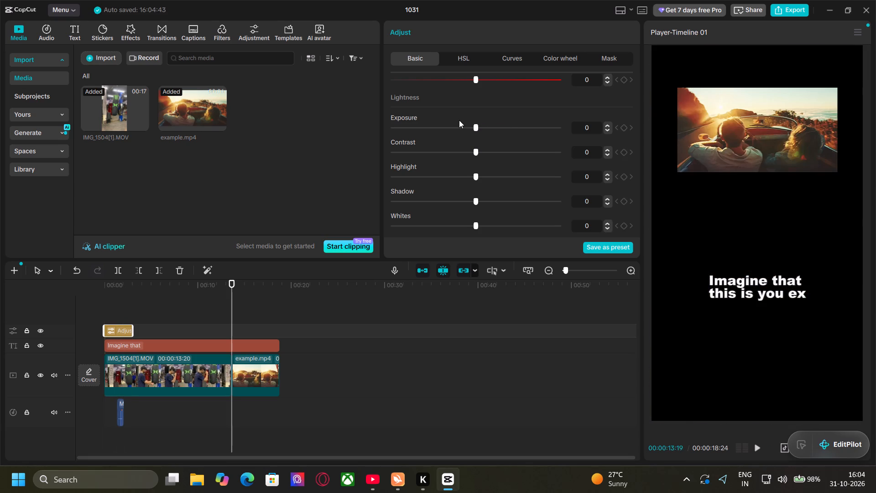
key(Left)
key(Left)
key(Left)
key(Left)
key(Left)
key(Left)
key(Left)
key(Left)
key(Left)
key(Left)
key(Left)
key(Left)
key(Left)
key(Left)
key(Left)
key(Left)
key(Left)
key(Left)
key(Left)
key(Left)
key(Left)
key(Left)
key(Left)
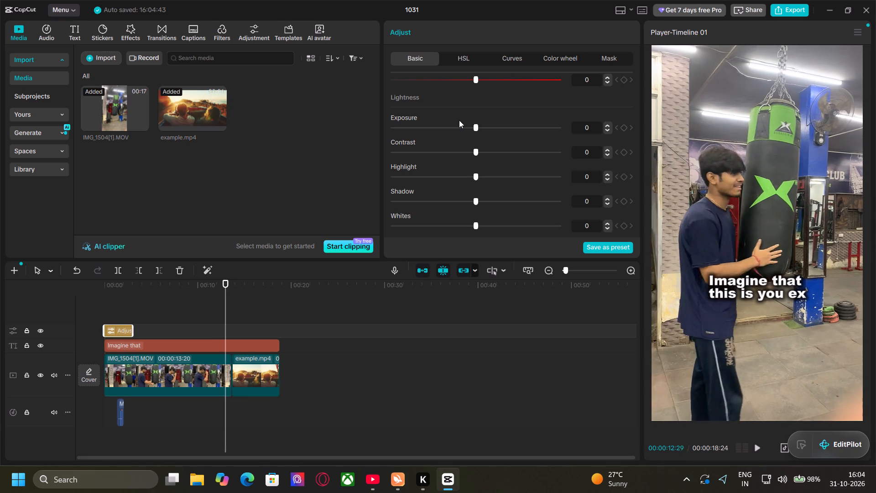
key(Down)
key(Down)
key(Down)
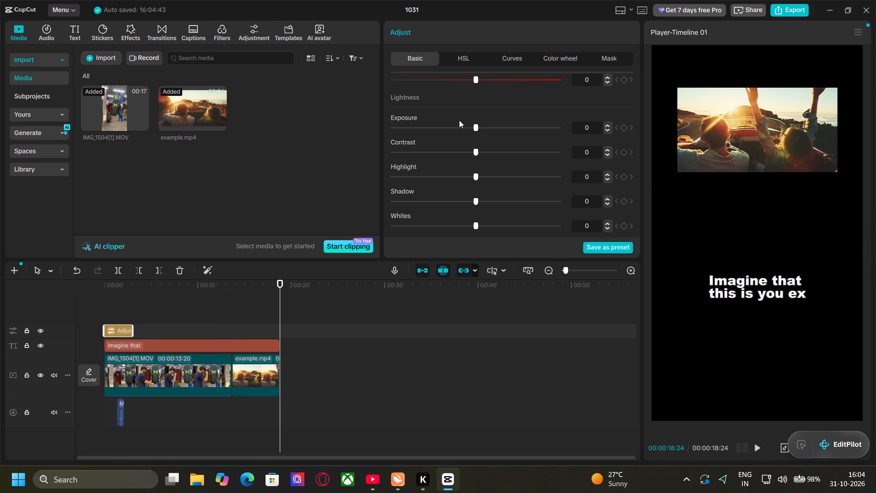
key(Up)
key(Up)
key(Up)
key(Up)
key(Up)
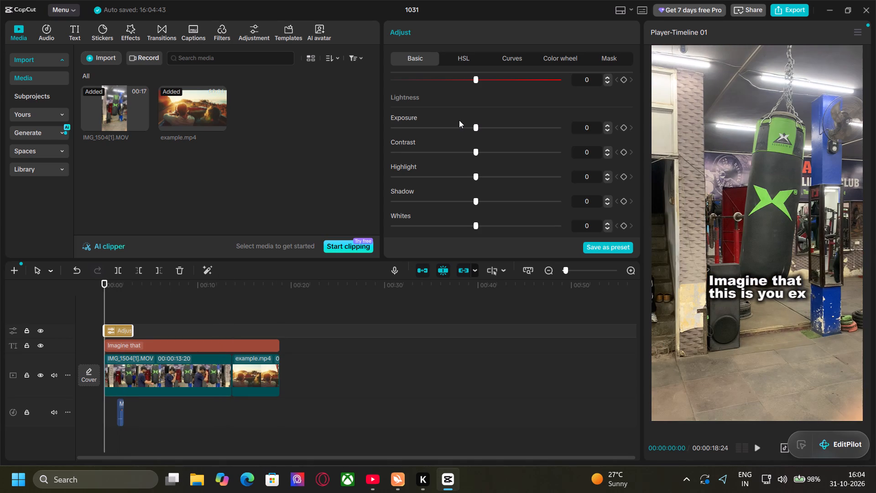
Lower the adjustment clip's Exposure to -7.
double_click(608, 128)
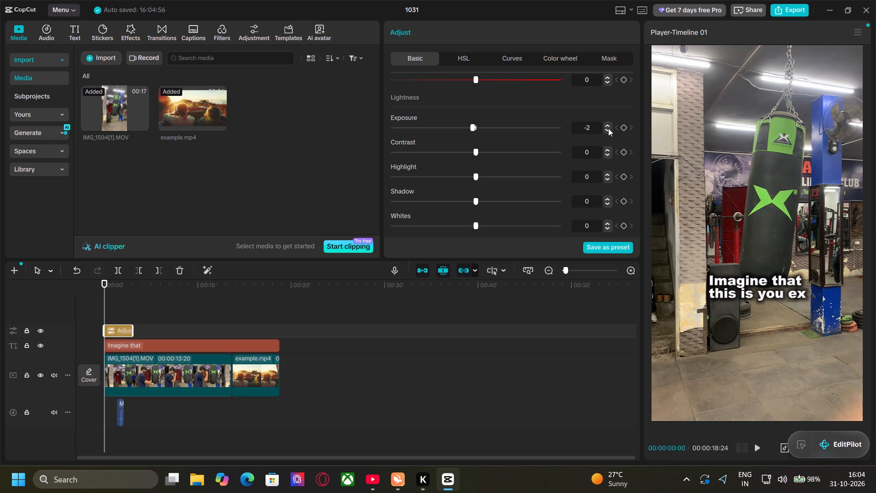
click(604, 131)
double_click(607, 130)
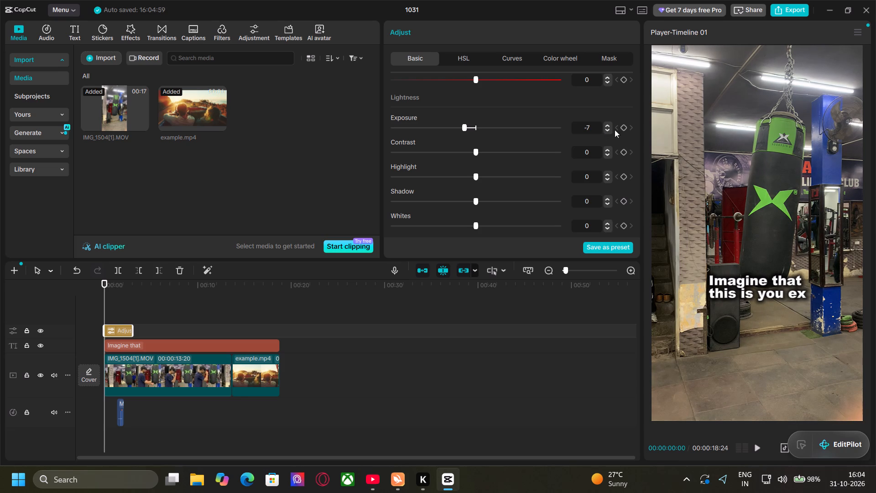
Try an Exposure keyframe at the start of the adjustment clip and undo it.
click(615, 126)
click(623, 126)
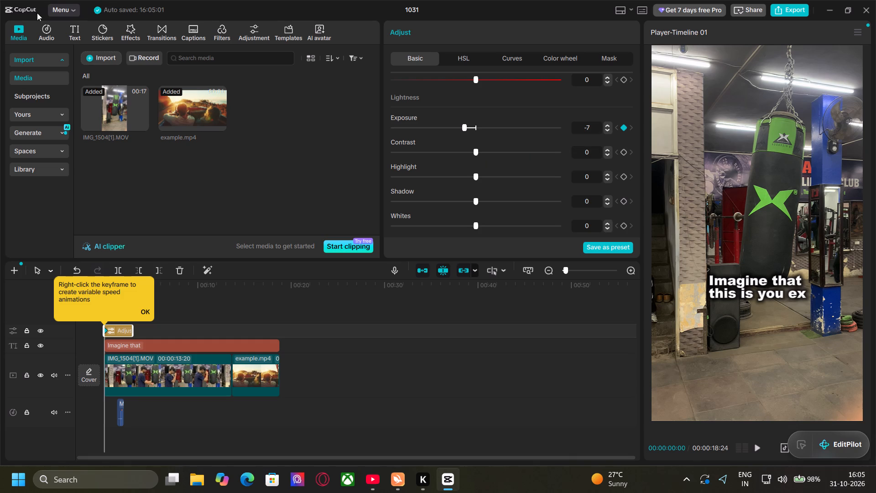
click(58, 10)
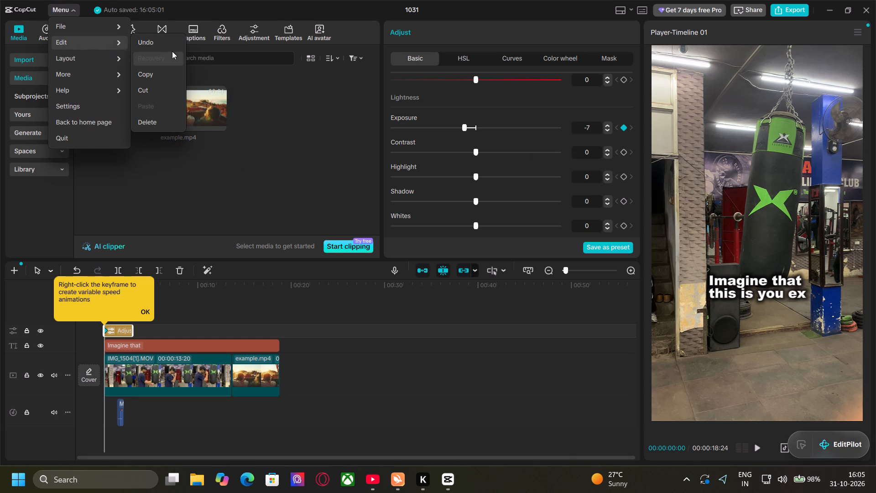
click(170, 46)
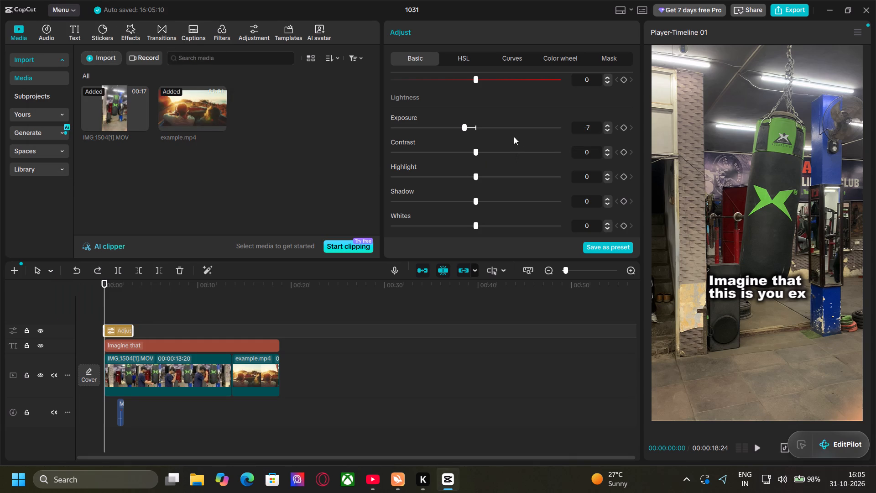
Lower the adjustment clip's Exposure further to -22.
double_click(607, 129)
double_click(607, 129)
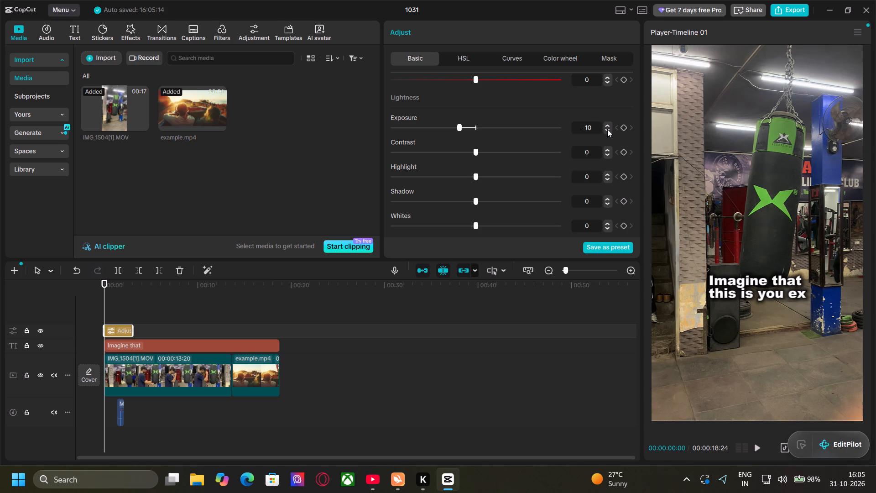
click(607, 129)
click(607, 129)
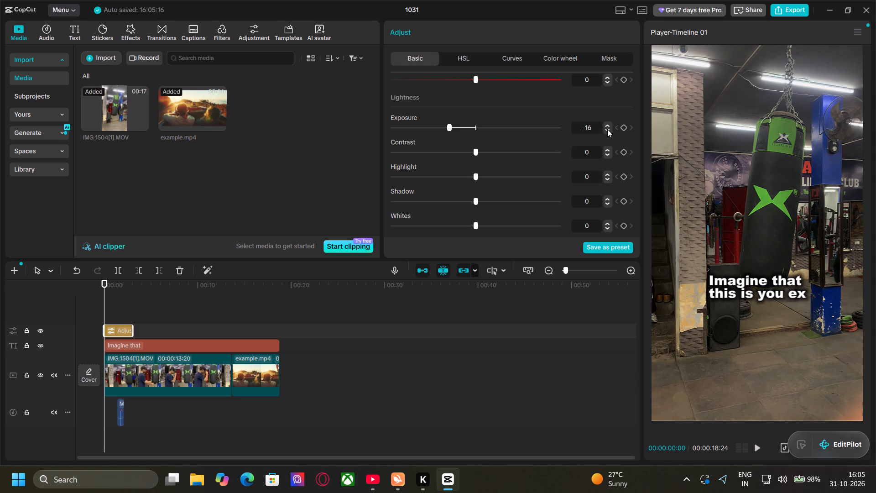
click(607, 125)
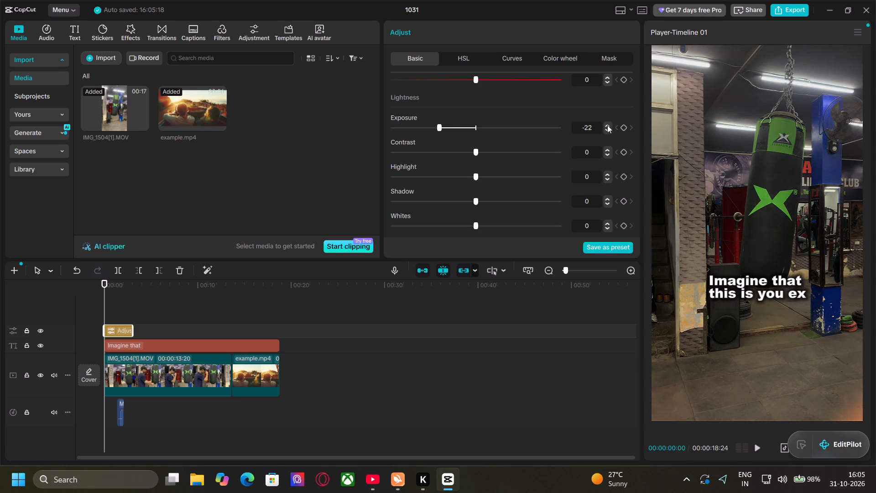
click(607, 129)
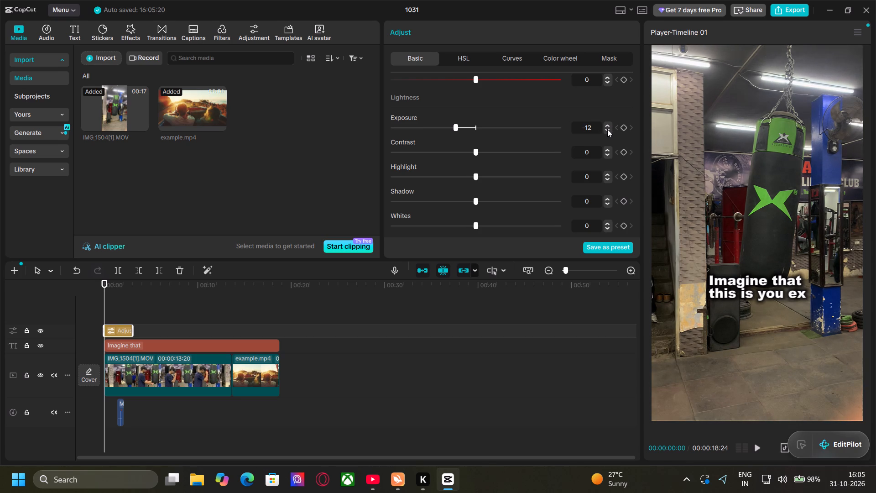
triple_click(607, 129)
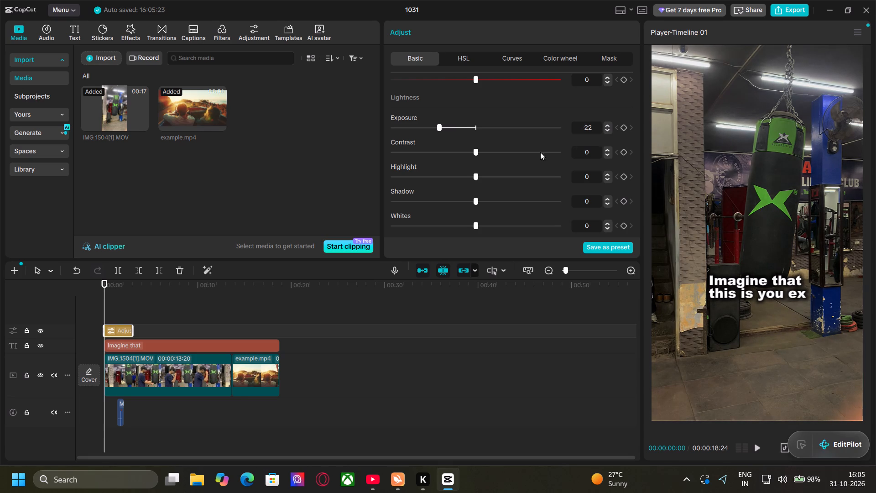
Set the adjustment clip's Contrast to 5.
drag(476, 149, 507, 151)
drag(507, 151, 486, 166)
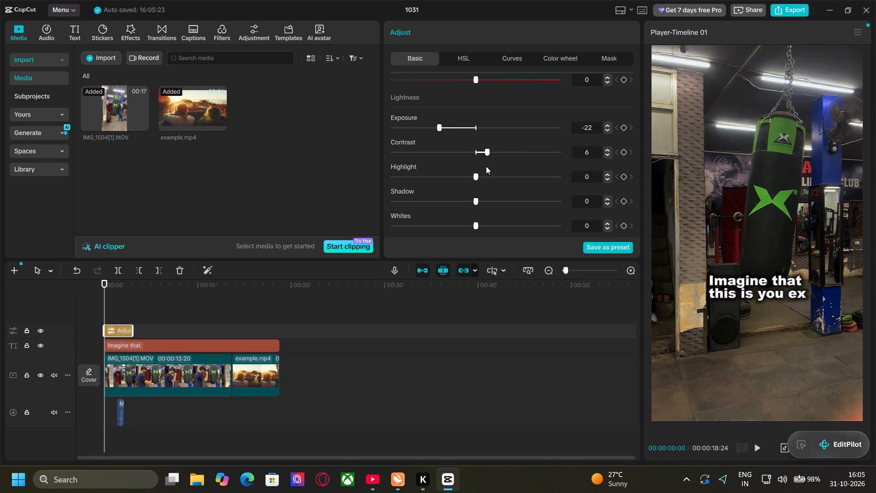
drag(486, 166, 481, 167)
drag(481, 167, 482, 170)
Fine-tune the adjustment clip's Exposure to -20.
triple_click(607, 126)
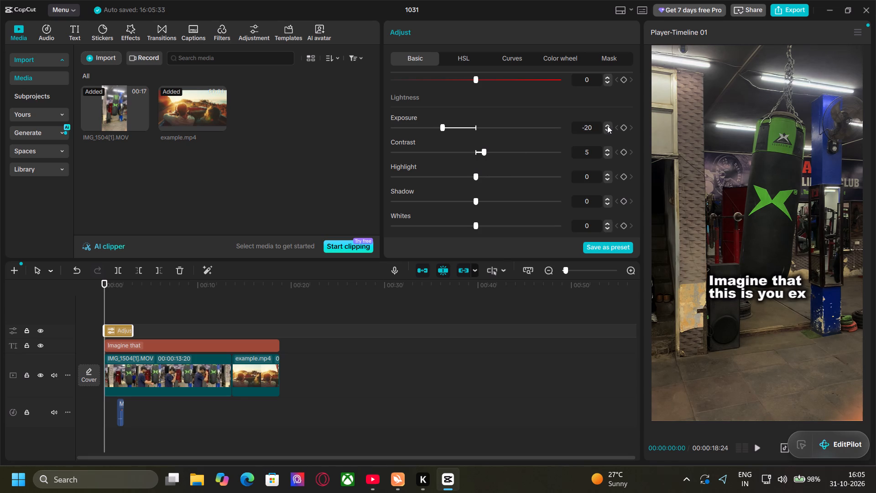
click(608, 130)
Set the adjustment clip's Highlight to 30.
drag(477, 175, 455, 183)
drag(455, 183, 509, 184)
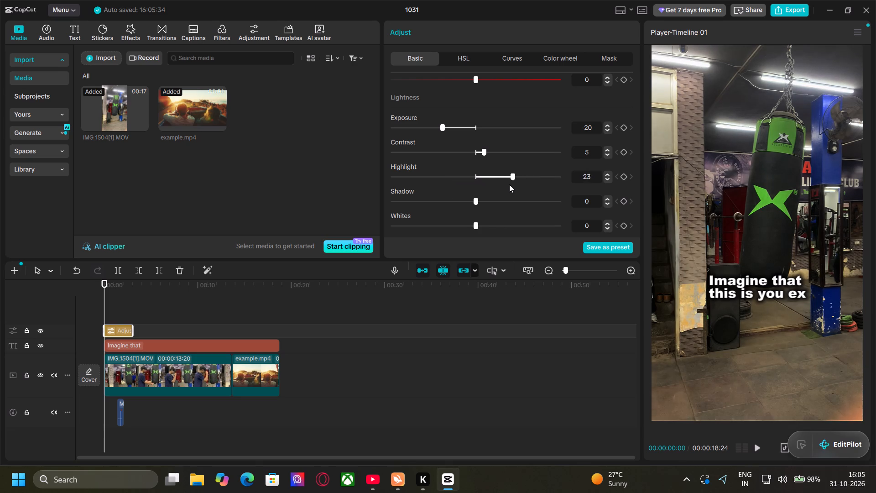
drag(509, 184, 520, 188)
drag(520, 188, 523, 190)
click(578, 179)
click(591, 180)
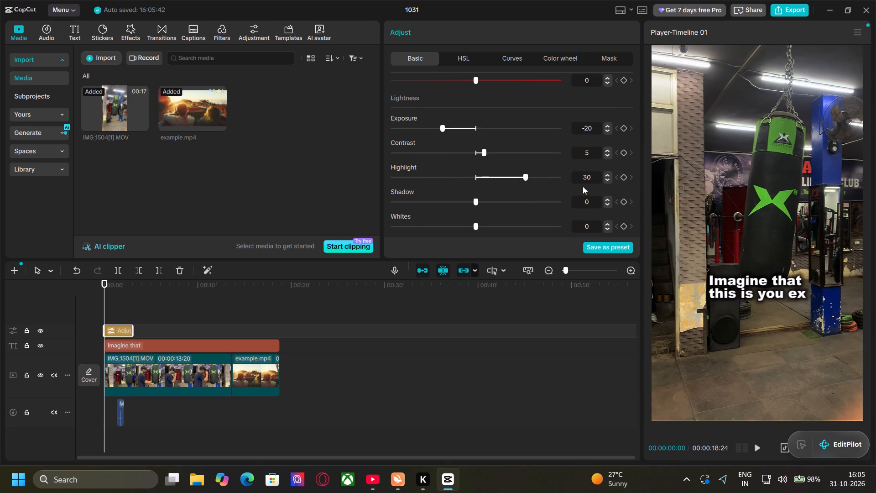
Set the adjustment clip's Shadow to 15.
click(585, 200)
text(15)
key(BackSpace)
key(BackSpace)
text(15)
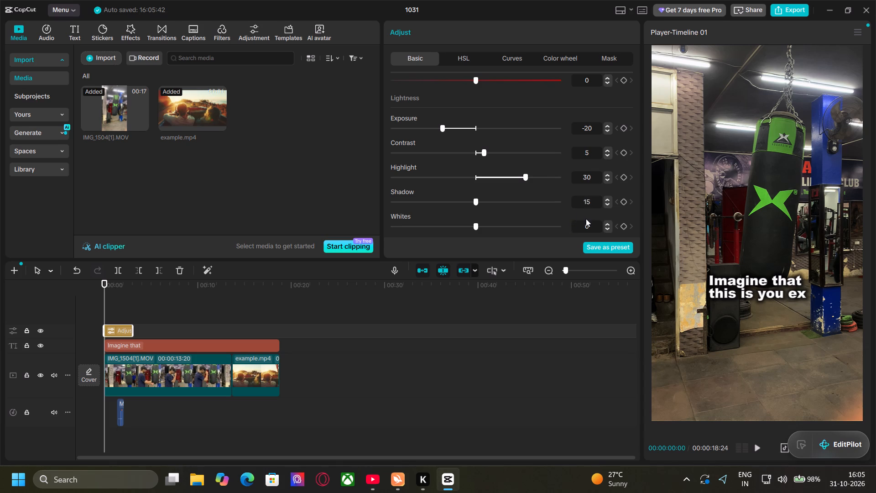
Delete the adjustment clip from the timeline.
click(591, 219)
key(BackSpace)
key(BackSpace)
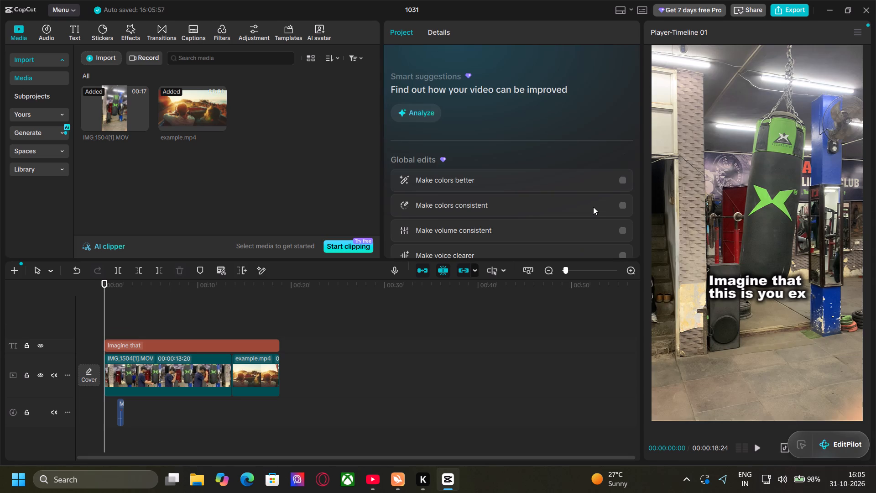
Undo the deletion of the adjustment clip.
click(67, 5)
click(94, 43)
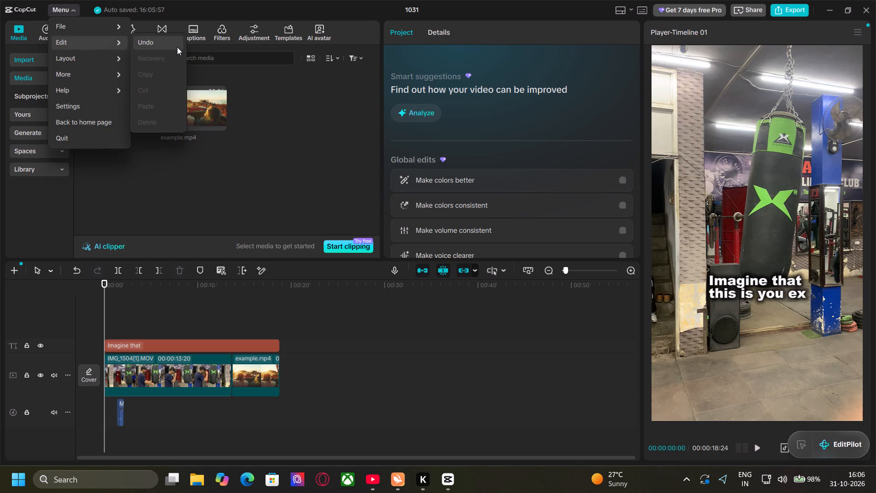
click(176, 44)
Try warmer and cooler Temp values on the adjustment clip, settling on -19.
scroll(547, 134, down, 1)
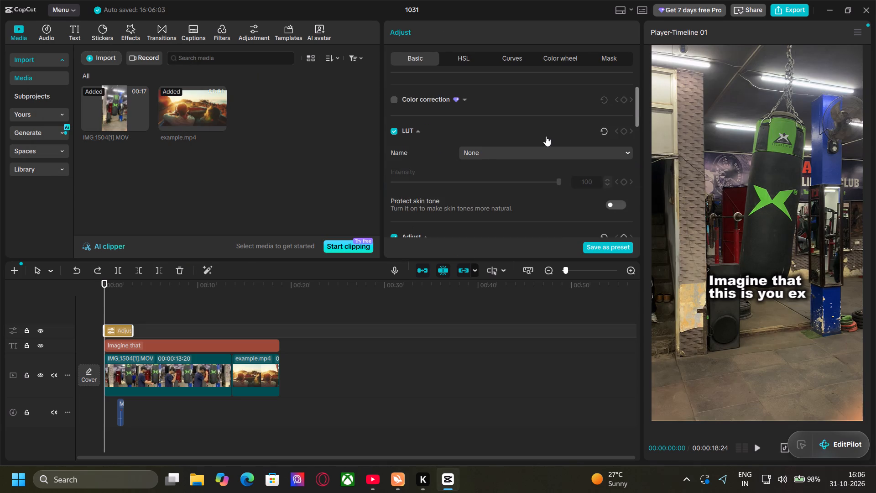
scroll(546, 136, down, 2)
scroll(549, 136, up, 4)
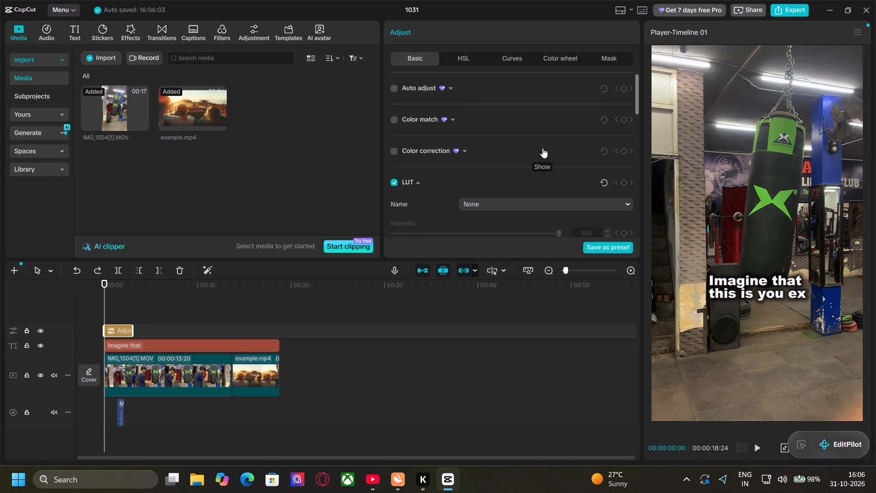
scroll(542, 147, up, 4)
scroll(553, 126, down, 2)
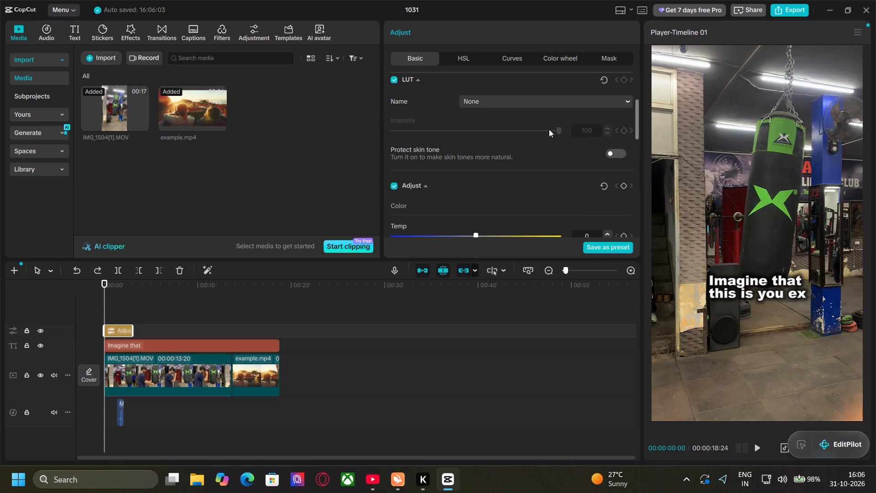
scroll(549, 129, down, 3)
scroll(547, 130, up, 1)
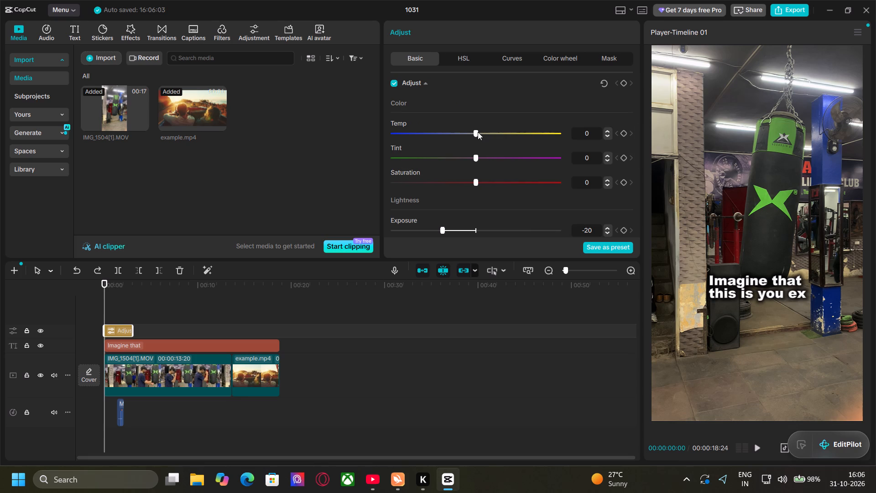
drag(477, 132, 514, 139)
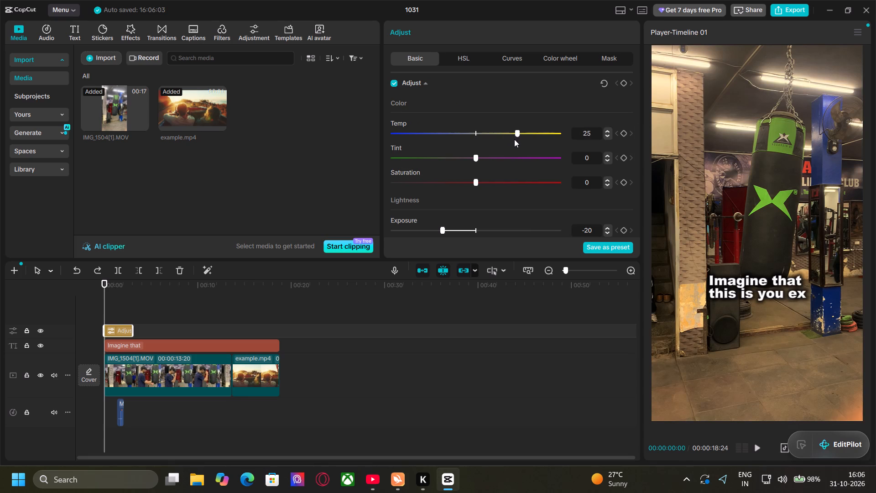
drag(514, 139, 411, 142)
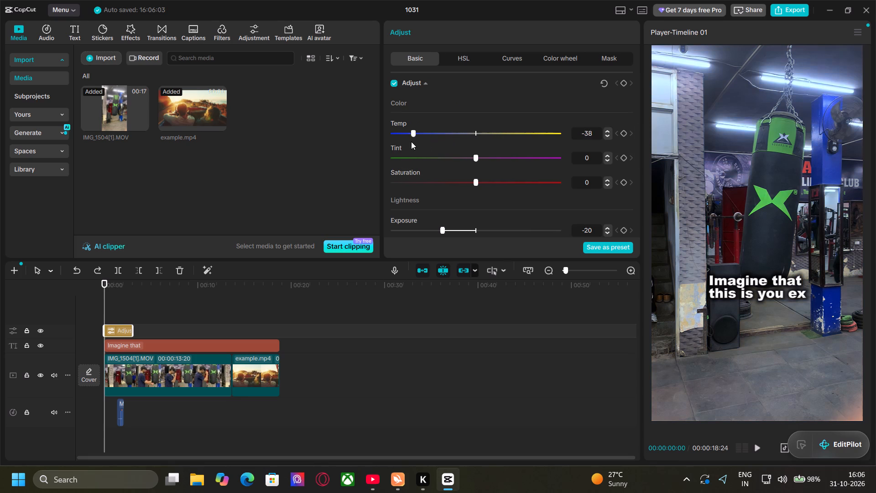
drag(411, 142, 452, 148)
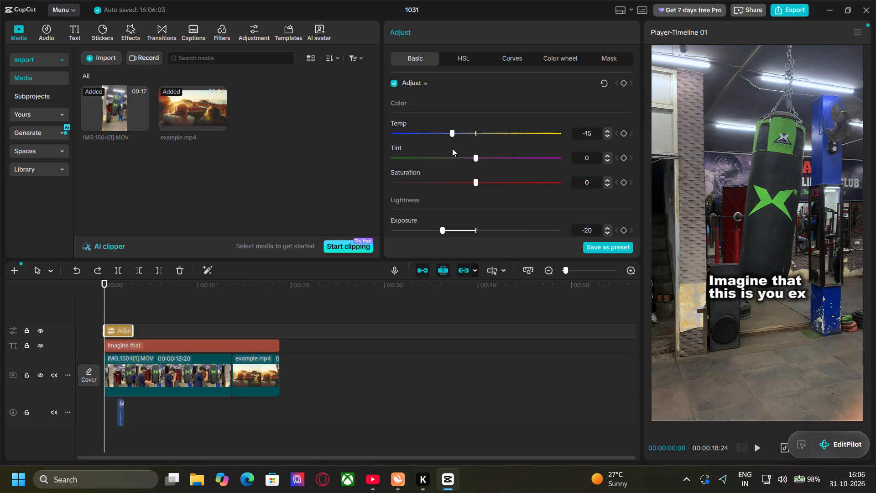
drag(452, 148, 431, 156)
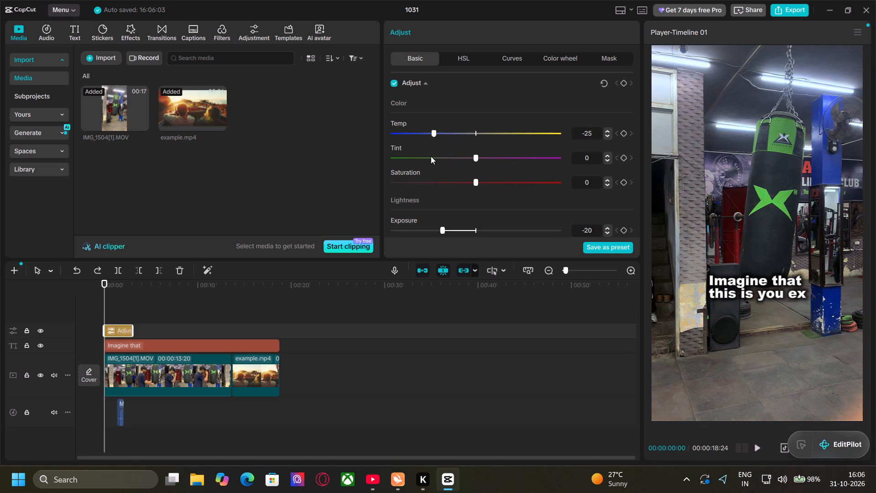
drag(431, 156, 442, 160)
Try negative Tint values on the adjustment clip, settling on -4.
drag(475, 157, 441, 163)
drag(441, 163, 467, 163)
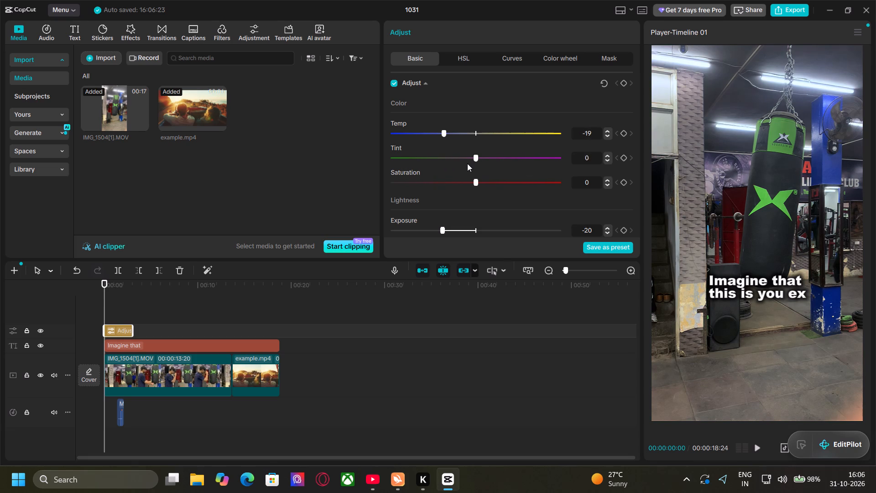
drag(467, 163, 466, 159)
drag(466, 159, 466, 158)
Set the adjustment clip's Temp to -4.
drag(445, 129, 489, 136)
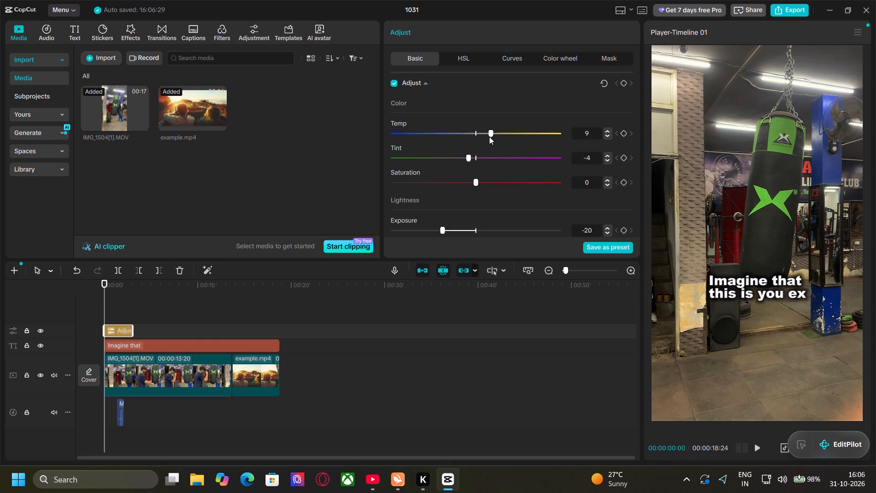
drag(489, 136, 466, 141)
drag(466, 141, 467, 141)
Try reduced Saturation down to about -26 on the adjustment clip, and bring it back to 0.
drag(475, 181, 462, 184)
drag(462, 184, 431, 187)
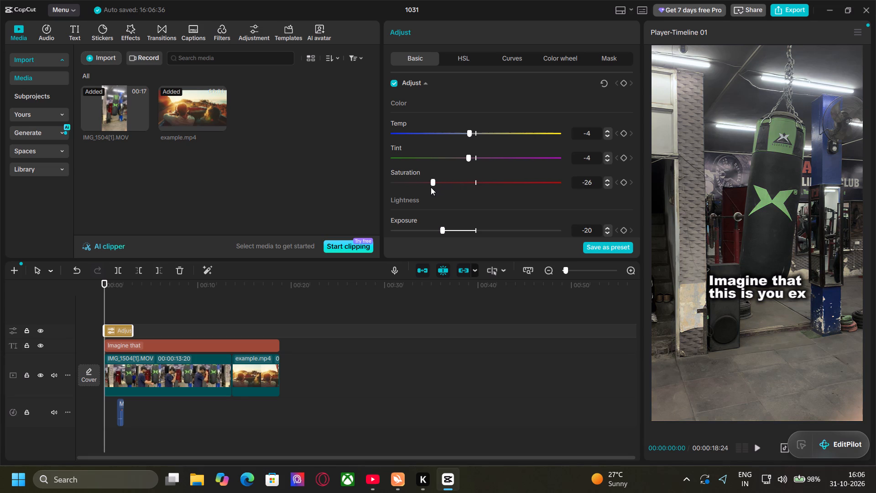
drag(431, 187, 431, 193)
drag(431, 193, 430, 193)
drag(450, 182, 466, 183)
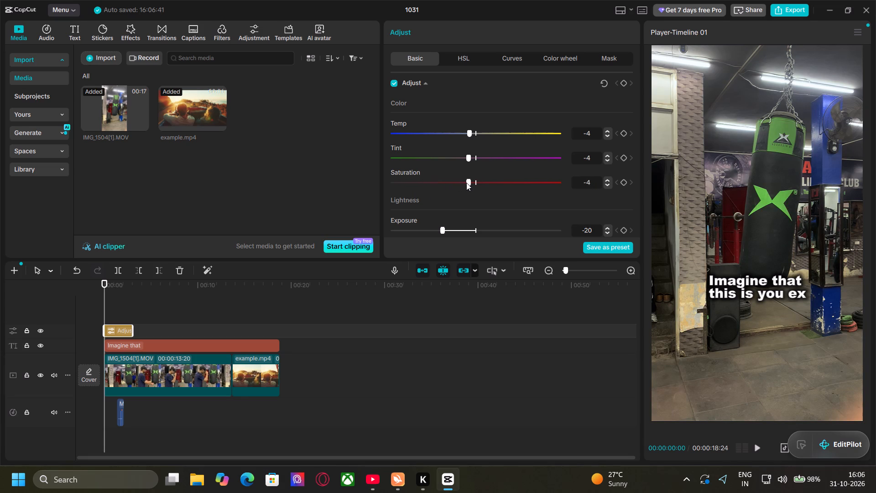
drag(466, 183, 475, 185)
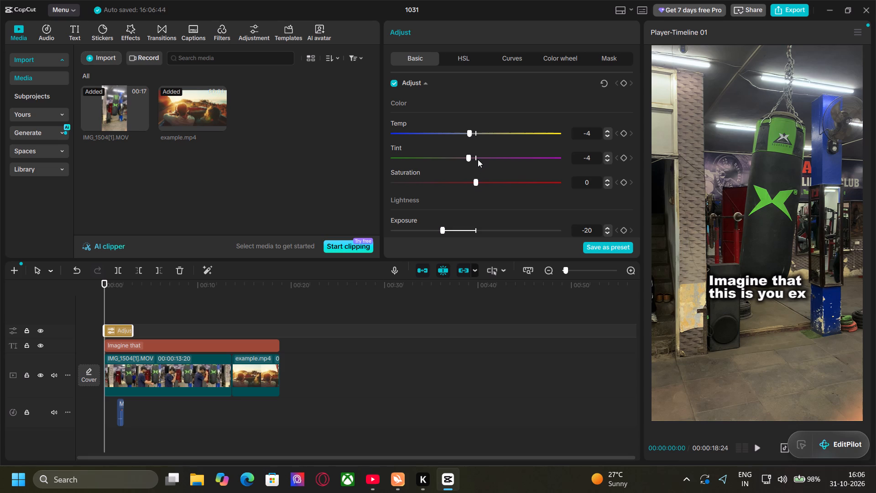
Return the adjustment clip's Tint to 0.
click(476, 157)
Lower the adjustment clip's Shadow to -4.
scroll(496, 178, down, 3)
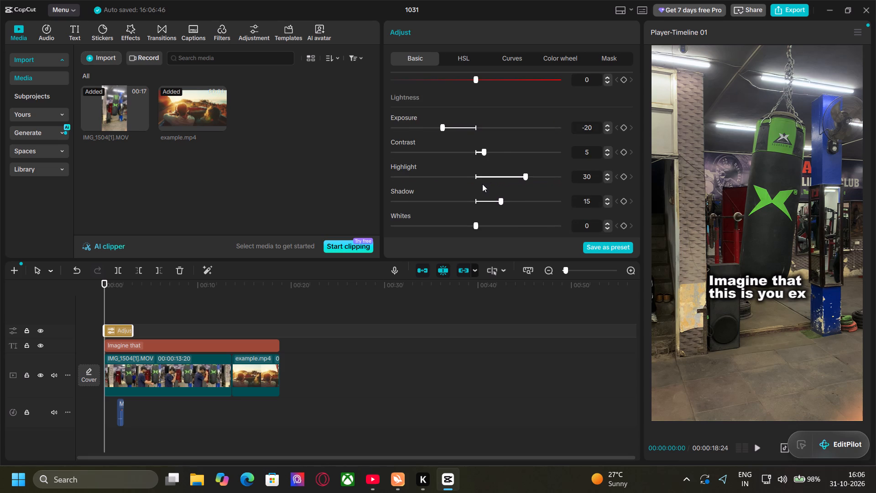
click(450, 149)
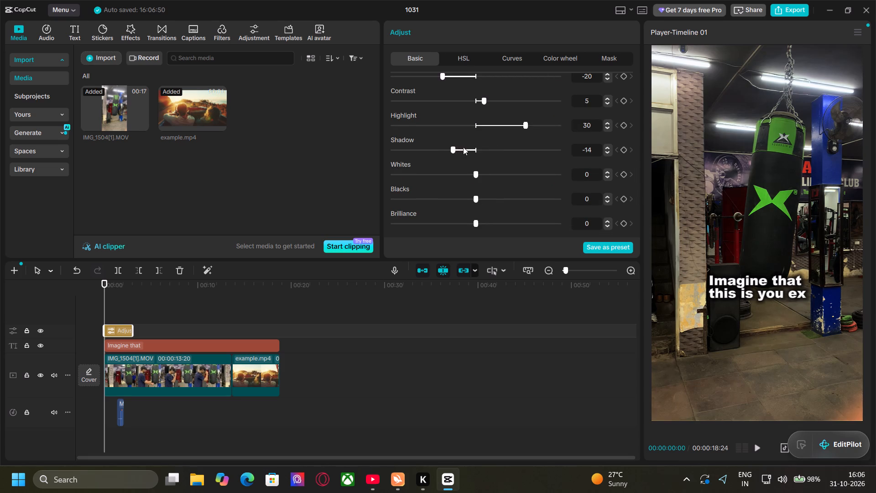
click(463, 147)
drag(466, 147, 471, 151)
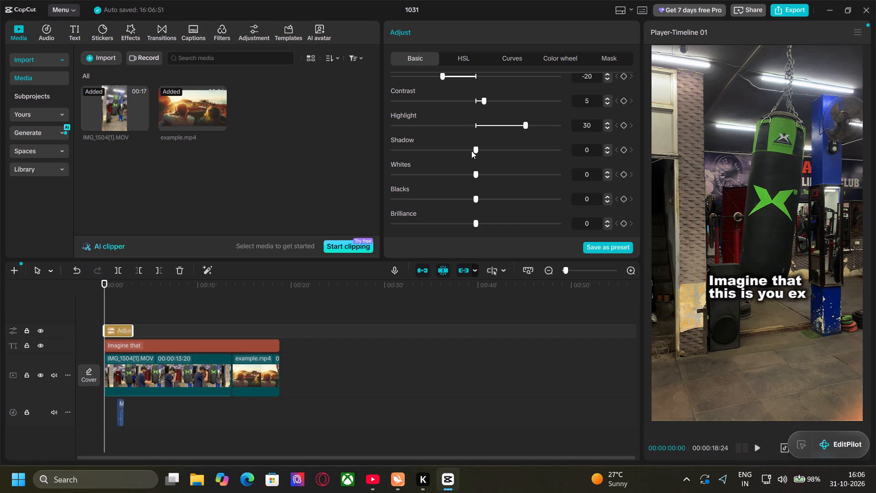
drag(471, 151, 469, 151)
click(469, 149)
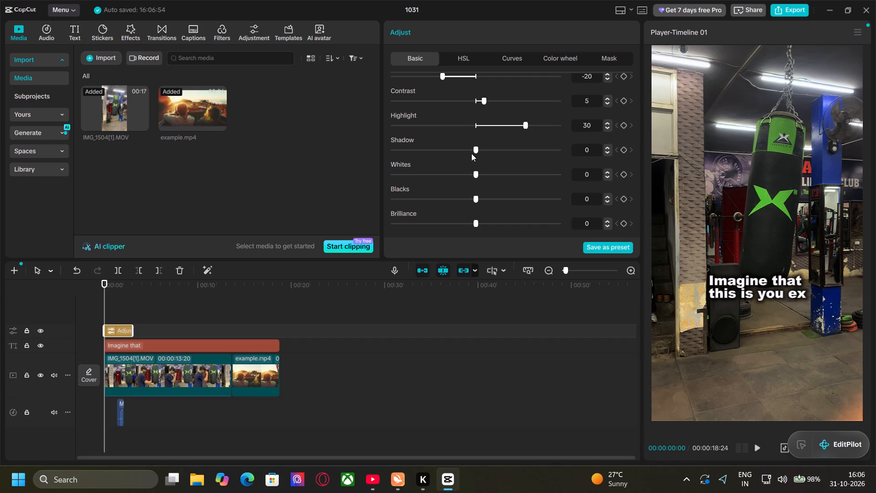
click(475, 148)
click(472, 149)
click(471, 150)
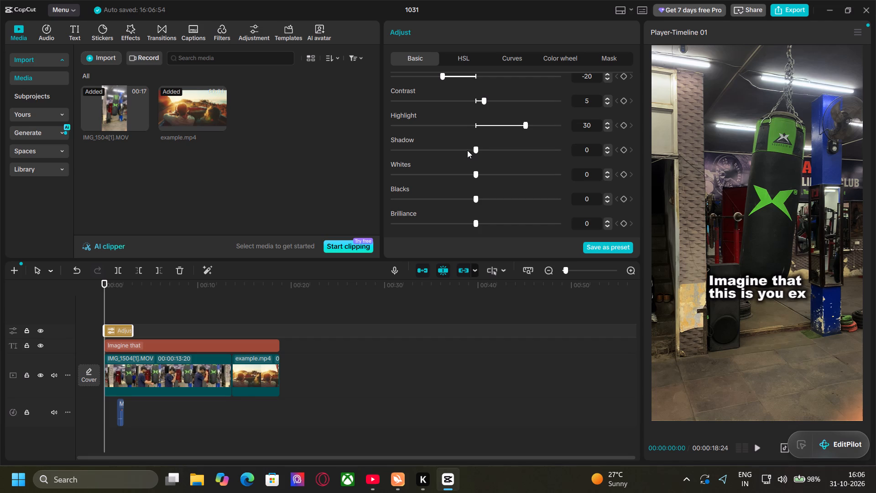
click(467, 150)
Set the adjustment clip's Whites to -4.
drag(476, 172, 459, 178)
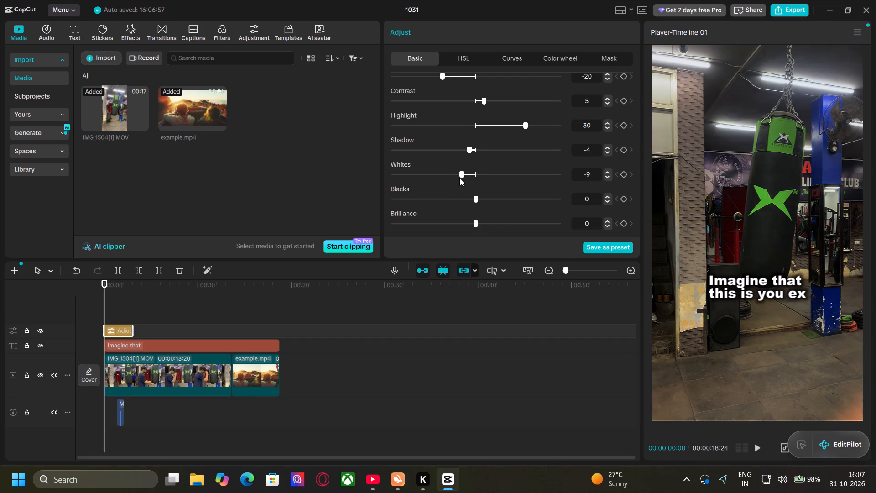
drag(459, 178, 467, 182)
Set the adjustment clip's Blacks to 7.
drag(473, 200, 467, 201)
drag(467, 201, 485, 205)
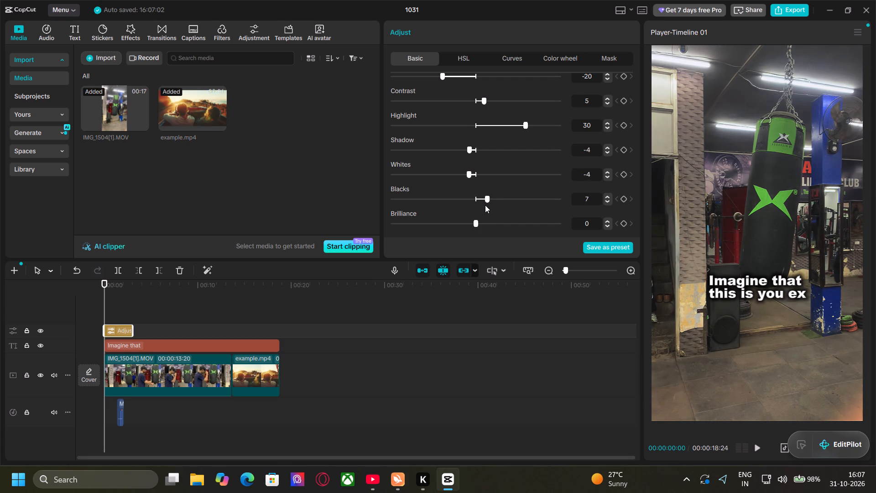
drag(485, 205, 485, 205)
Set the adjustment clip's Brilliance to -5.
drag(474, 221, 493, 220)
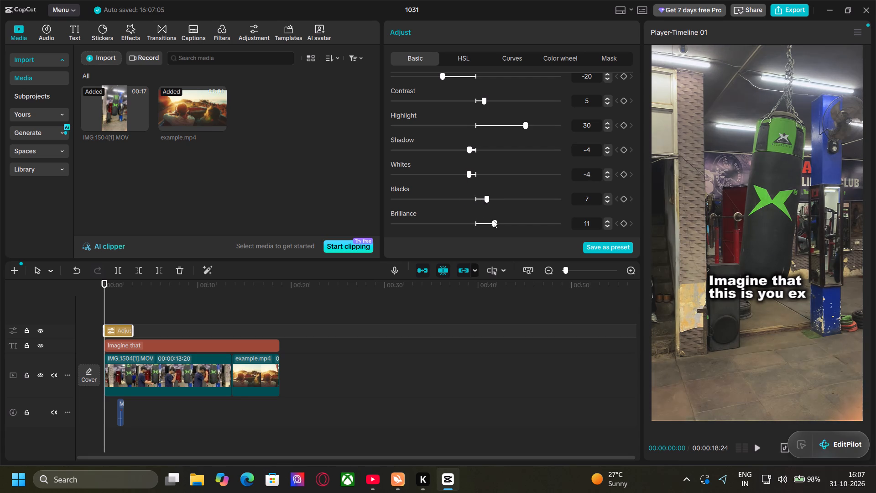
drag(493, 220, 458, 231)
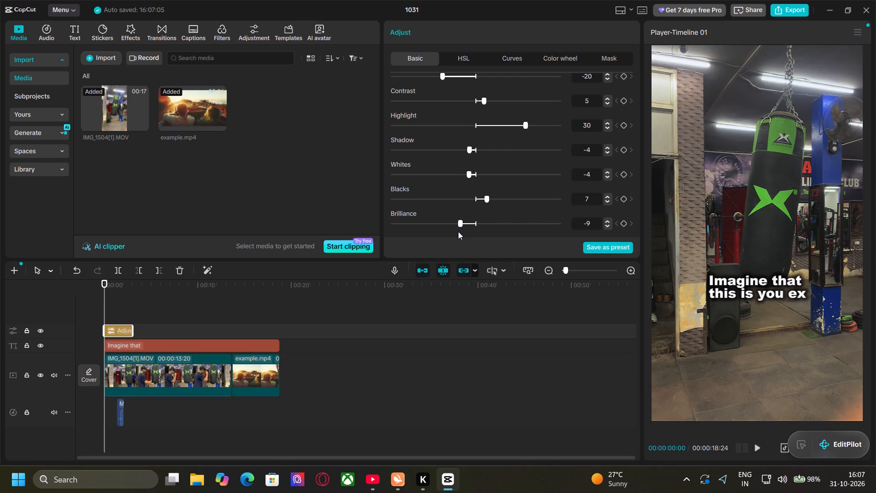
drag(458, 231, 465, 230)
Raise the adjustment clip's Sharpen effect to 37.
scroll(480, 203, down, 2)
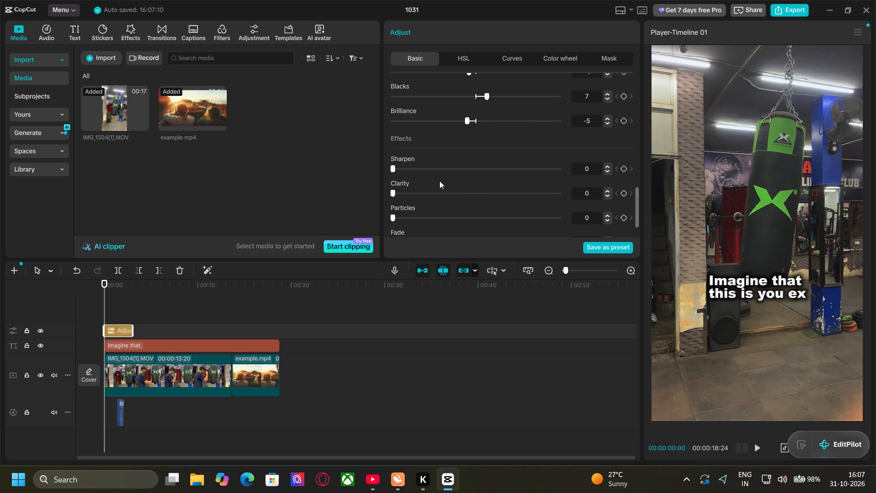
drag(397, 167, 454, 181)
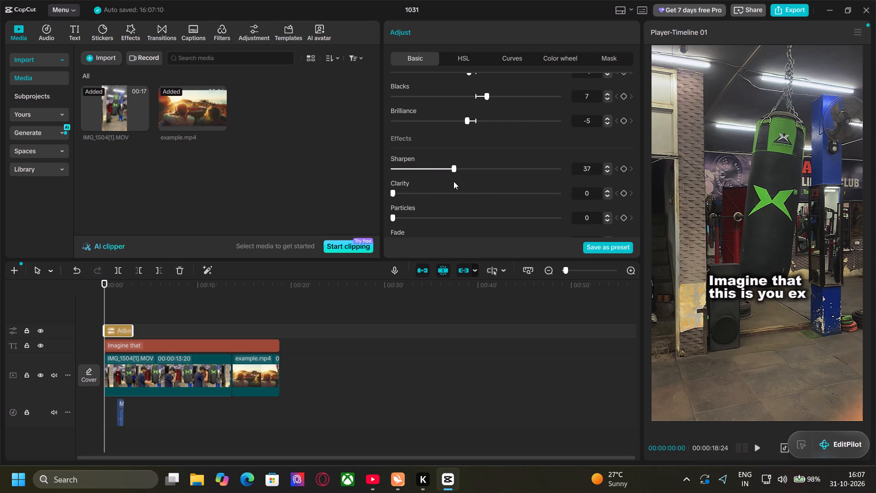
Set the adjustment clip's Sharpen effect to 21.
drag(454, 181, 428, 188)
Raise the adjustment clip's Clarity effect to 71.
drag(424, 193, 489, 199)
scroll(461, 194, up, 1)
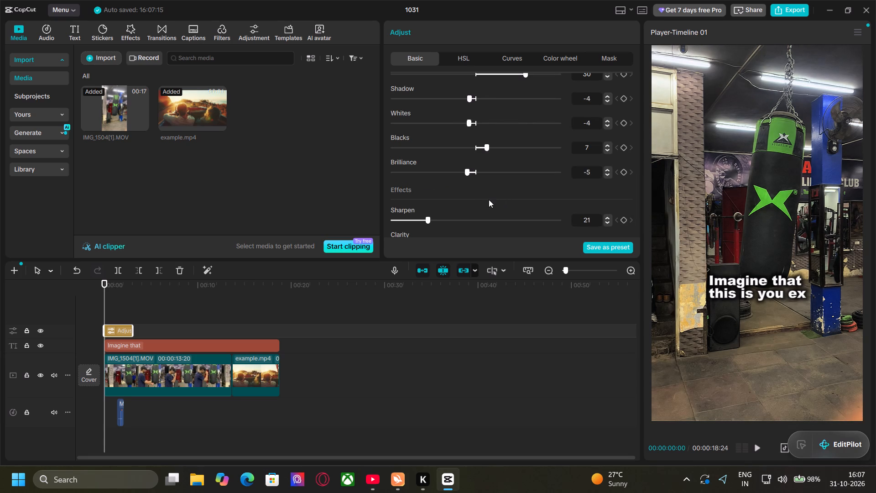
drag(489, 199, 504, 200)
scroll(497, 196, down, 3)
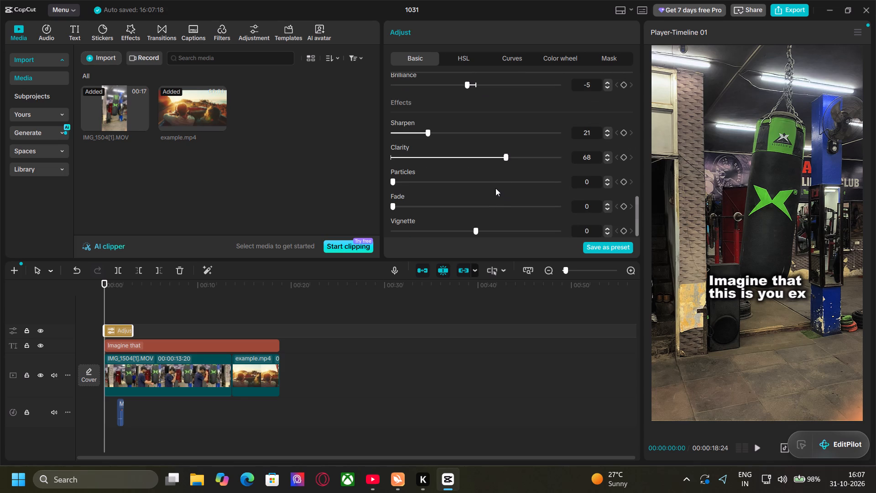
drag(506, 156, 521, 163)
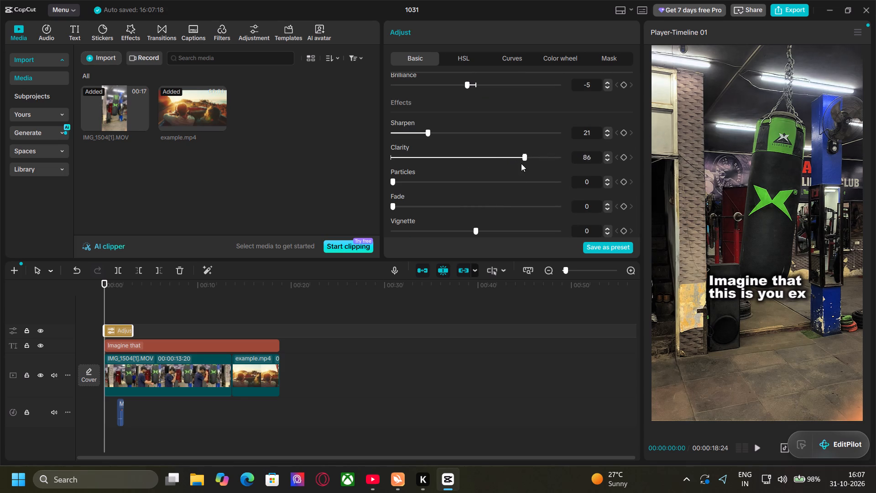
drag(521, 163, 508, 165)
Set the adjustment clip's Particles effect to 16.
drag(427, 181, 468, 180)
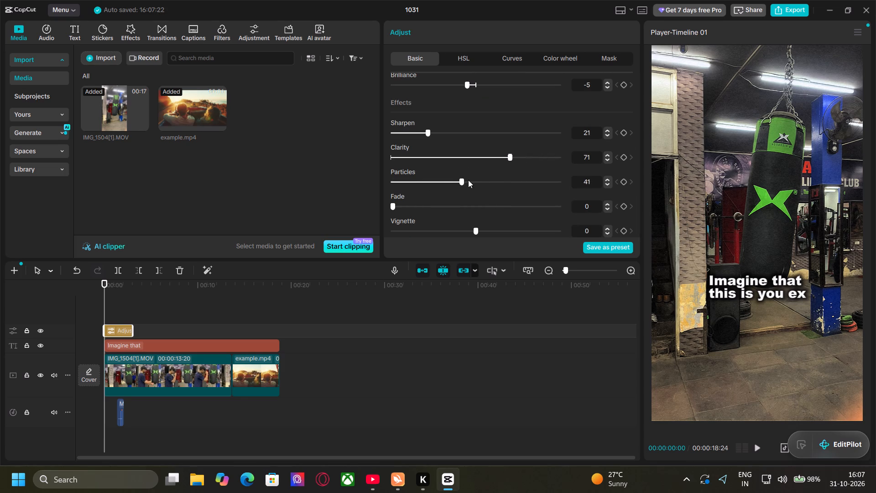
drag(468, 180, 495, 190)
drag(495, 190, 420, 190)
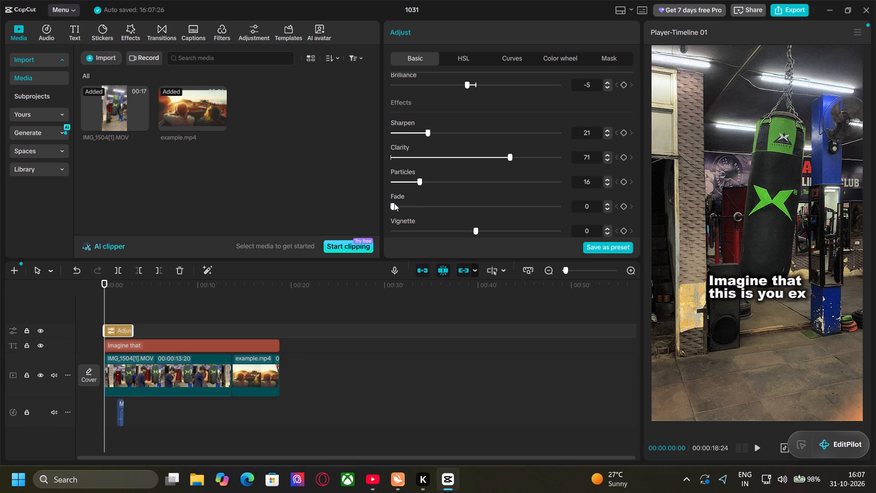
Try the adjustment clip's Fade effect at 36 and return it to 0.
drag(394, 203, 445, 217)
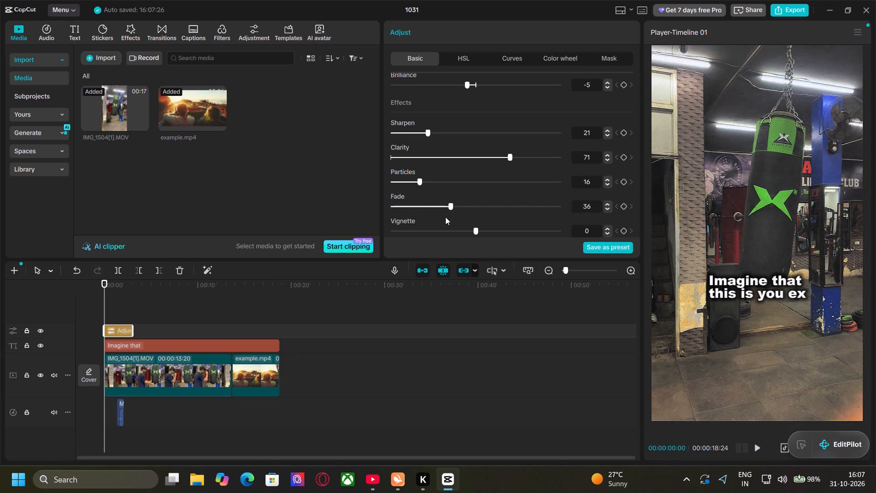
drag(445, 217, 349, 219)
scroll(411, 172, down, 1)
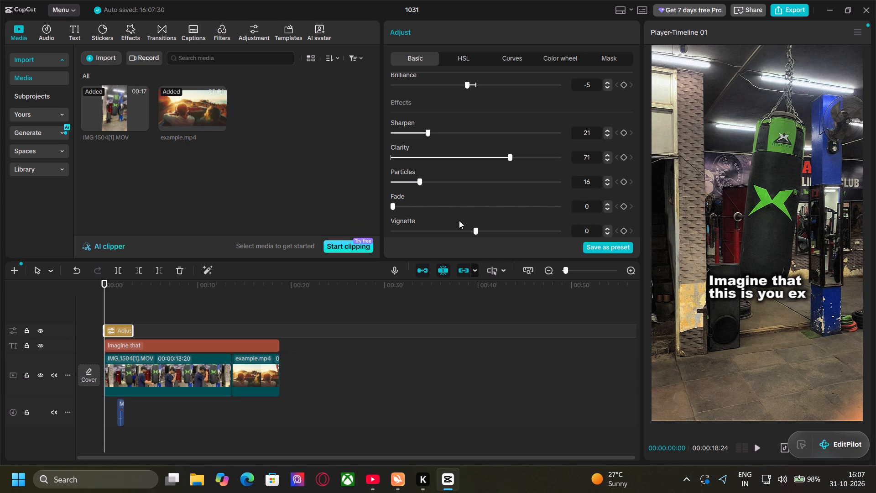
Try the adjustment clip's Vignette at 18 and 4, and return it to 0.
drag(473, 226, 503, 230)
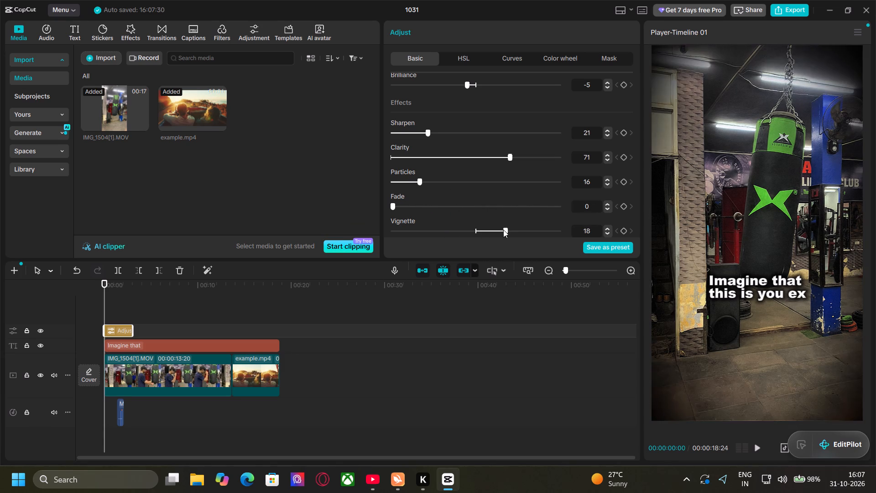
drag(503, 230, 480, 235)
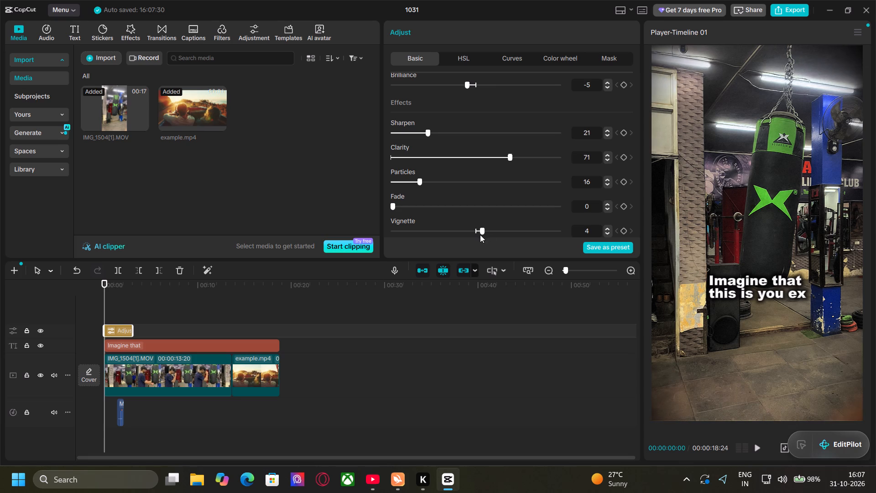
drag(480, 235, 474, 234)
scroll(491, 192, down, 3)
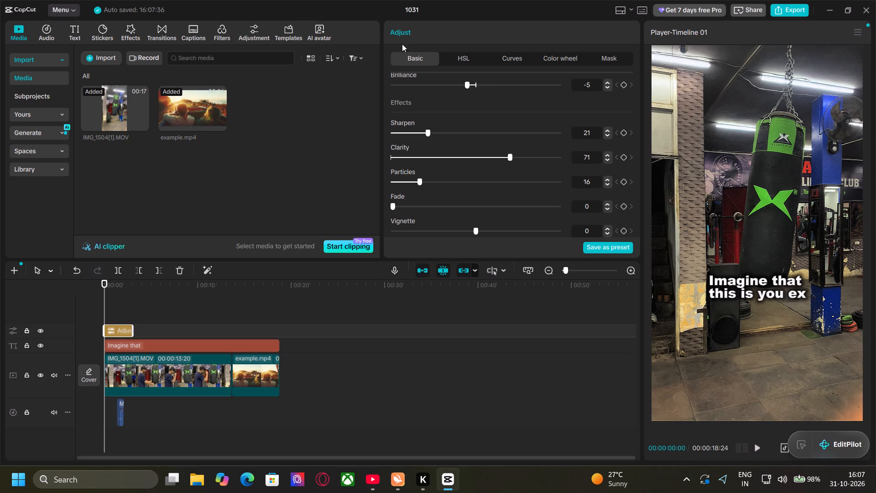
In the adjustment clip's HSL settings, try red Brightness values, return it to 0, and set red Saturation to 100.
click(461, 61)
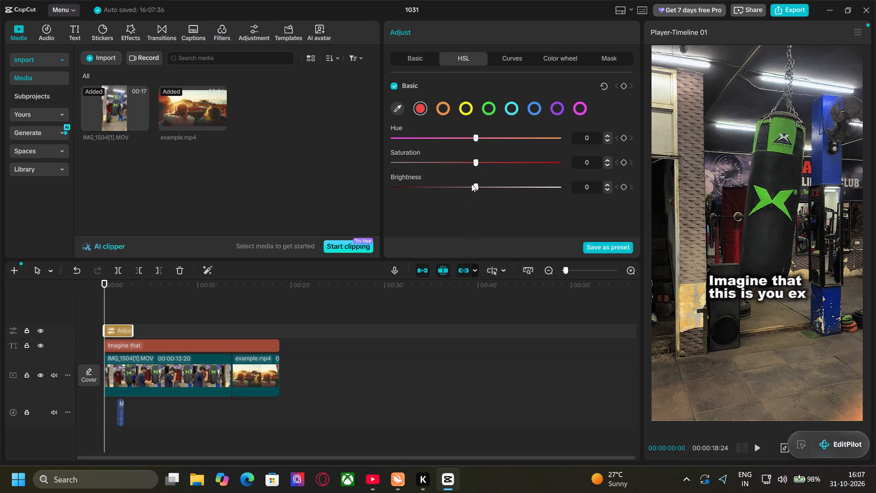
drag(471, 184, 528, 194)
drag(528, 194, 359, 211)
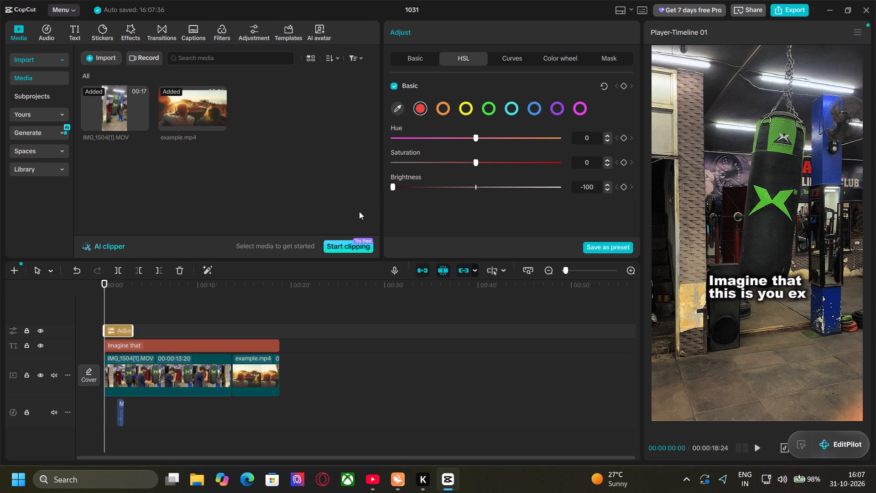
drag(359, 211, 448, 199)
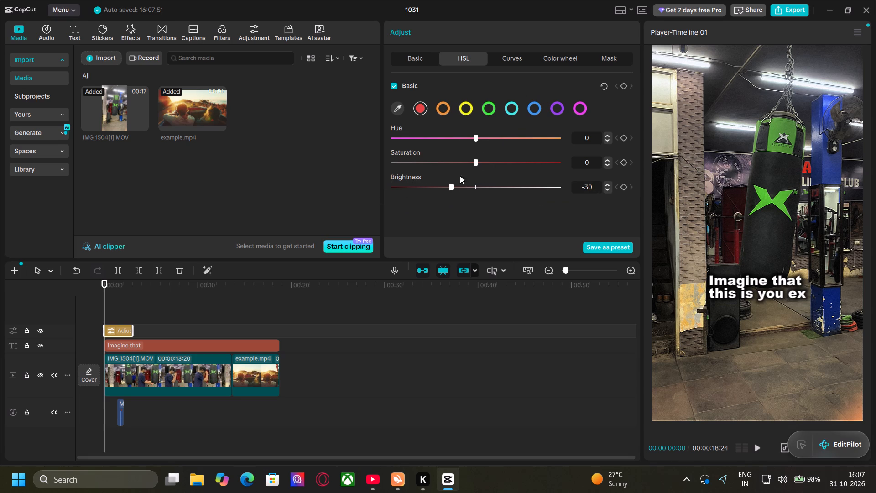
drag(474, 160, 558, 167)
drag(558, 167, 557, 170)
drag(454, 183, 484, 183)
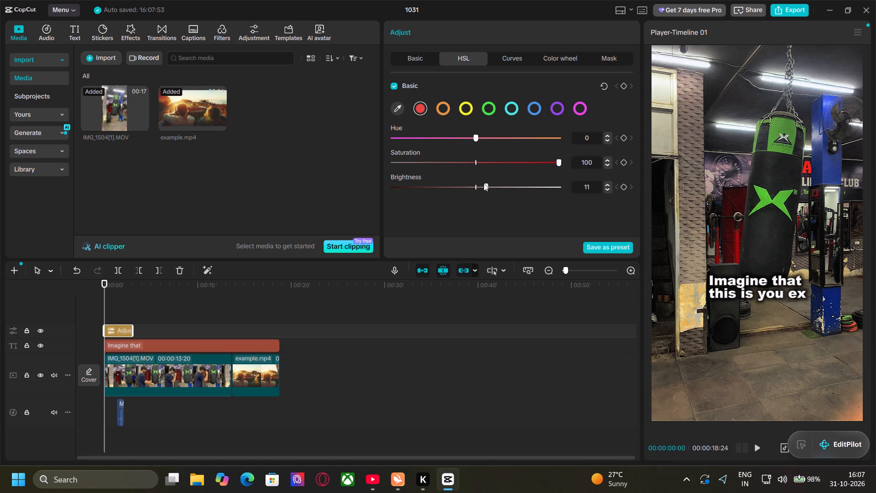
drag(484, 183, 469, 194)
drag(469, 194, 473, 193)
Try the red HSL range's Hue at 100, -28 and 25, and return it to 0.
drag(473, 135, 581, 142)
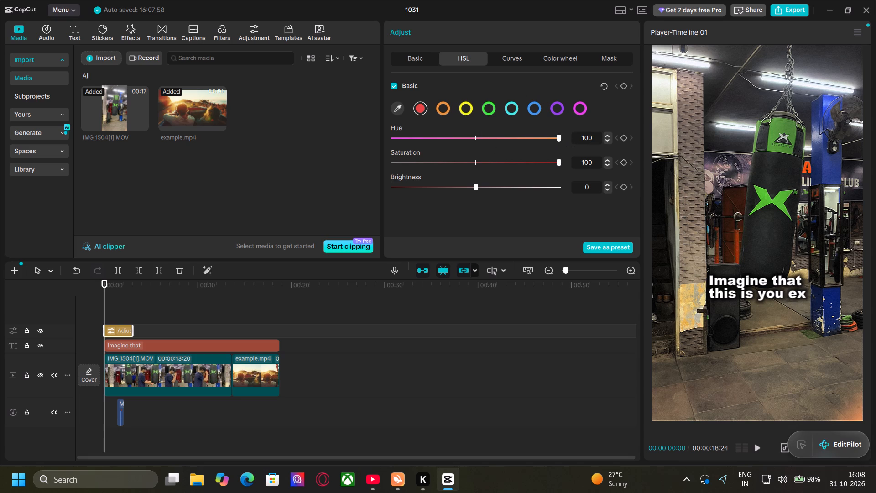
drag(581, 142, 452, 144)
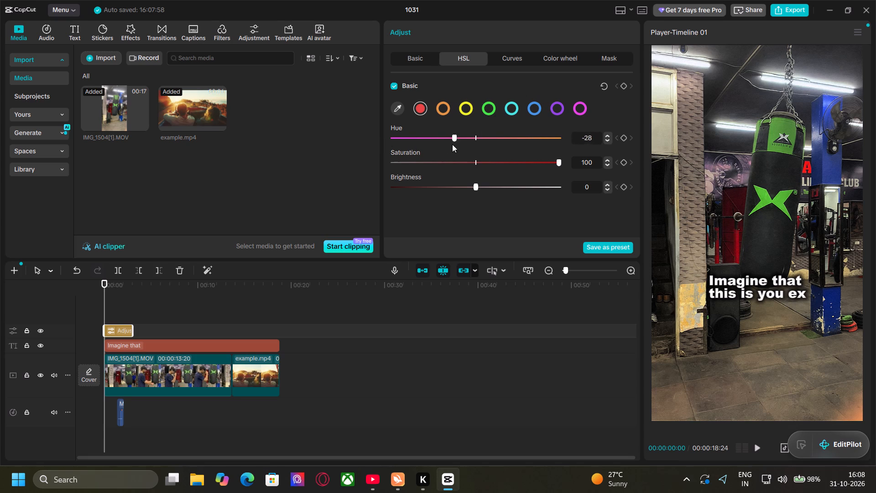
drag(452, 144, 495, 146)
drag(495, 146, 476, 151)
Raise the red HSL range's Brightness to 100.
drag(476, 187, 559, 189)
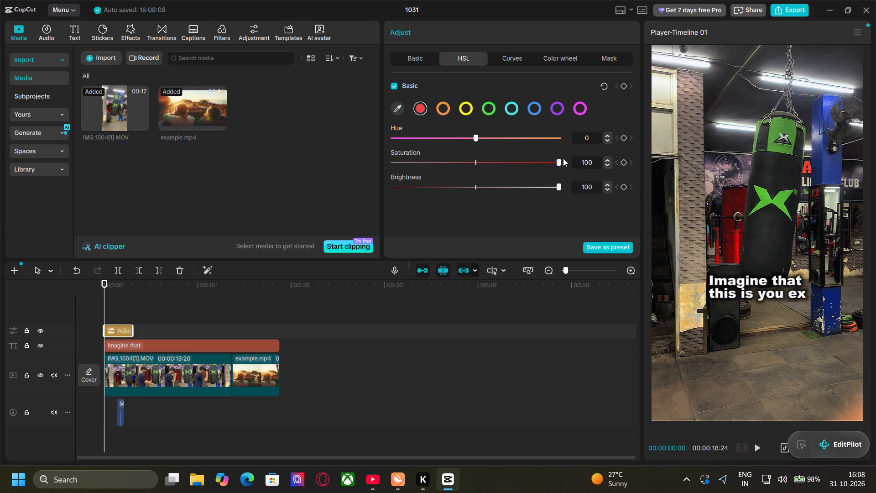
Set the green HSL range's Saturation to 90 and Brightness to 64.
click(485, 105)
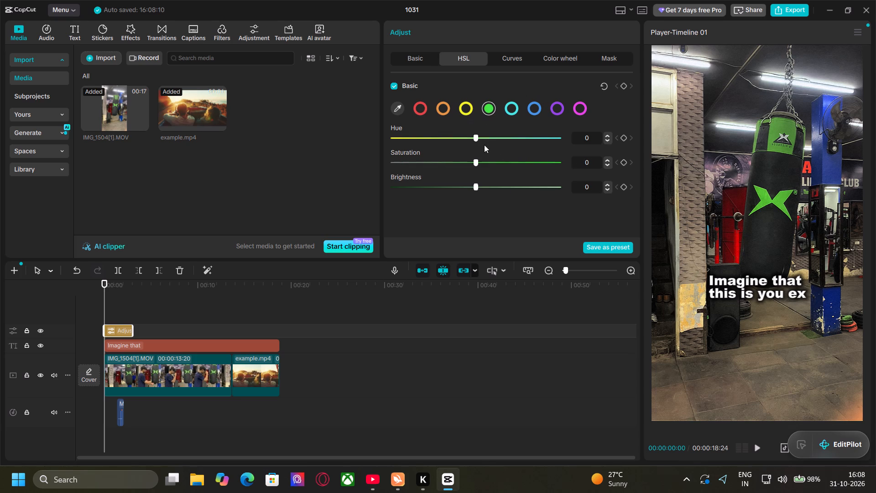
drag(475, 160, 598, 162)
drag(475, 185, 432, 194)
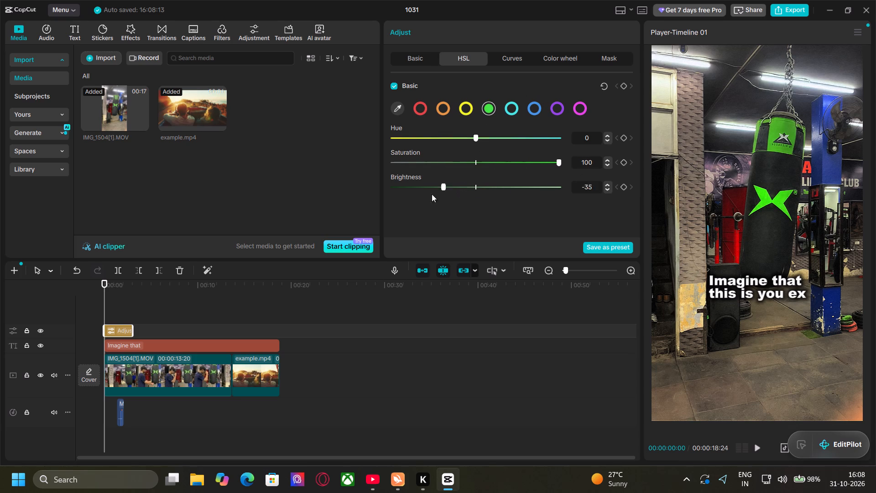
drag(432, 194, 536, 204)
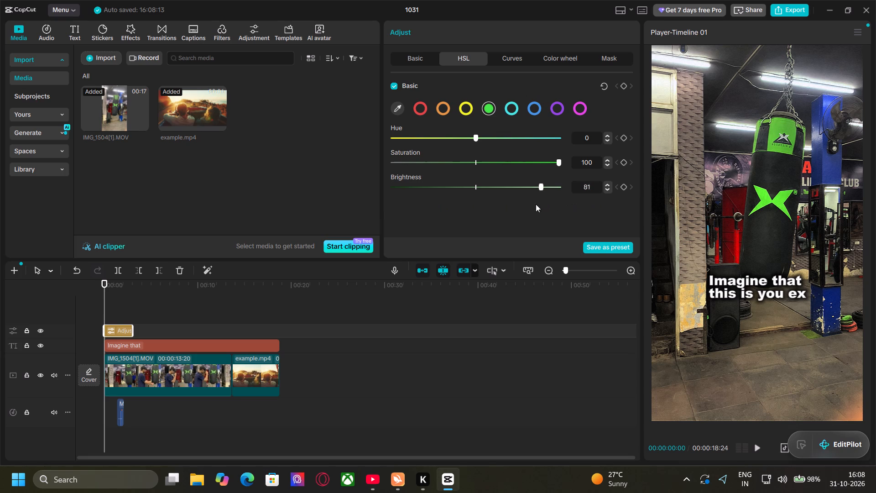
drag(536, 204, 560, 194)
drag(557, 186, 544, 187)
drag(544, 187, 527, 186)
click(548, 161)
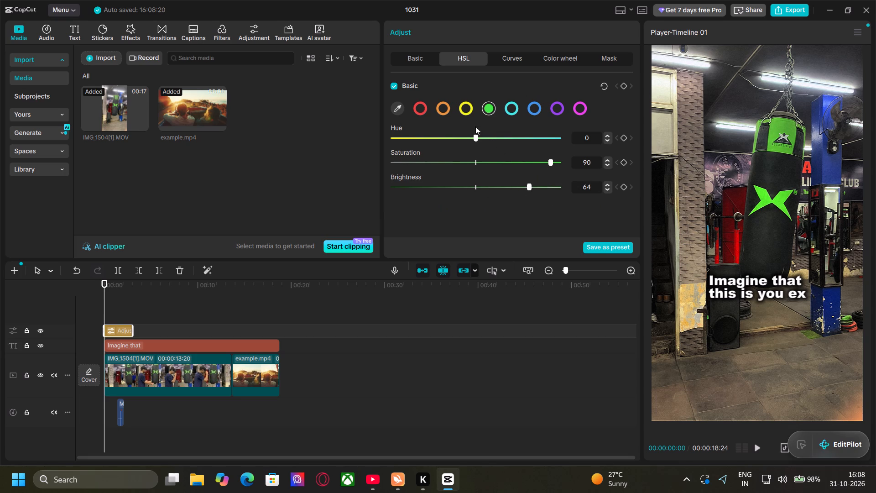
Shift the green HSL range's Hue to -10.
click(399, 135)
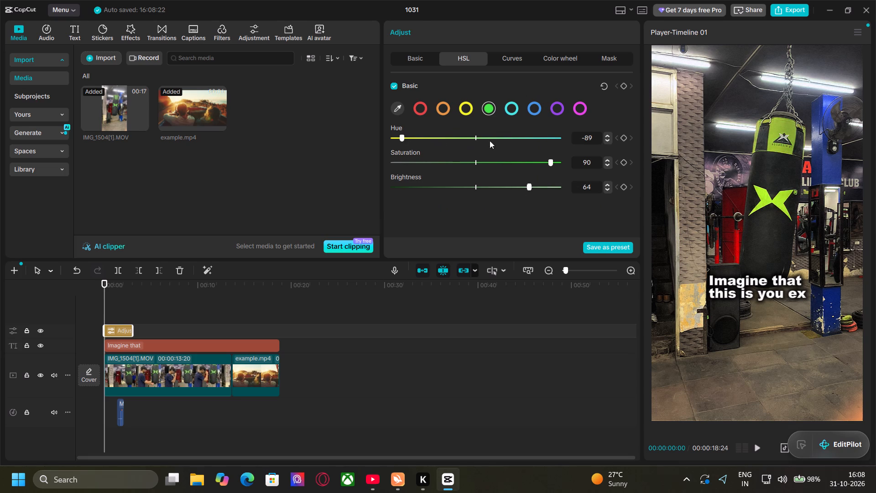
click(465, 136)
click(459, 101)
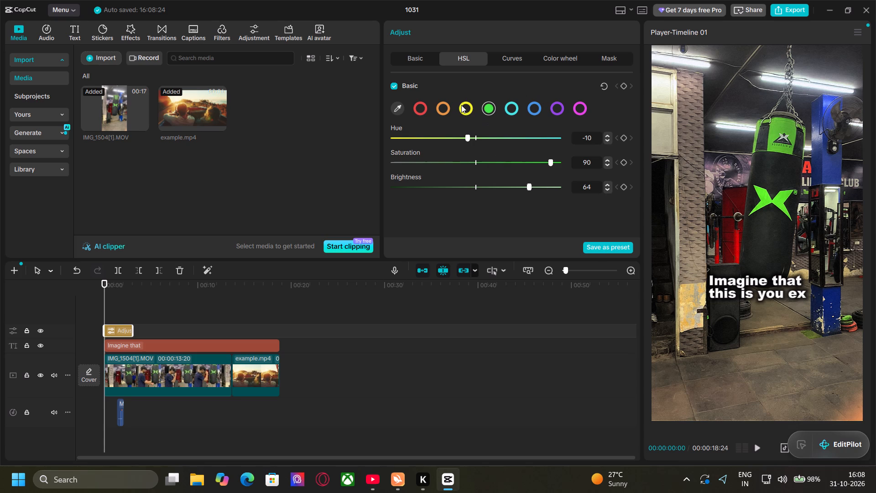
Set the blue HSL range's Brightness to -69 and Saturation to 97.
click(530, 106)
drag(477, 183, 403, 216)
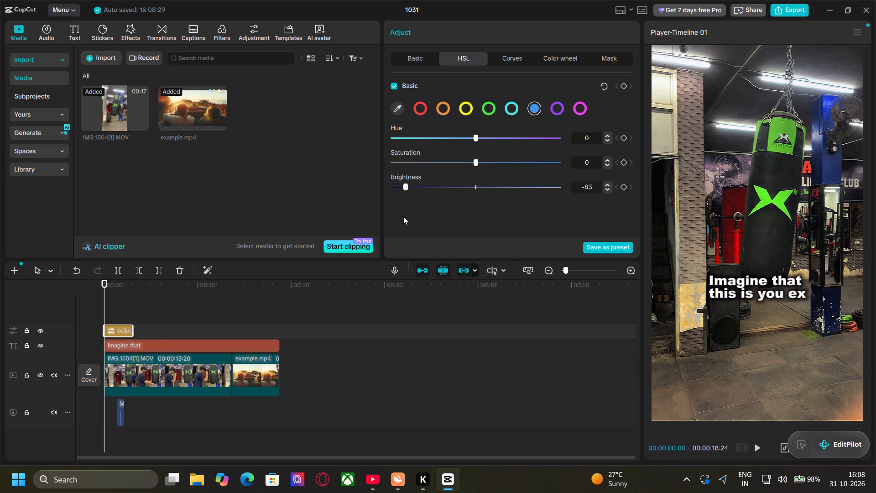
drag(403, 216, 416, 213)
drag(473, 160, 555, 171)
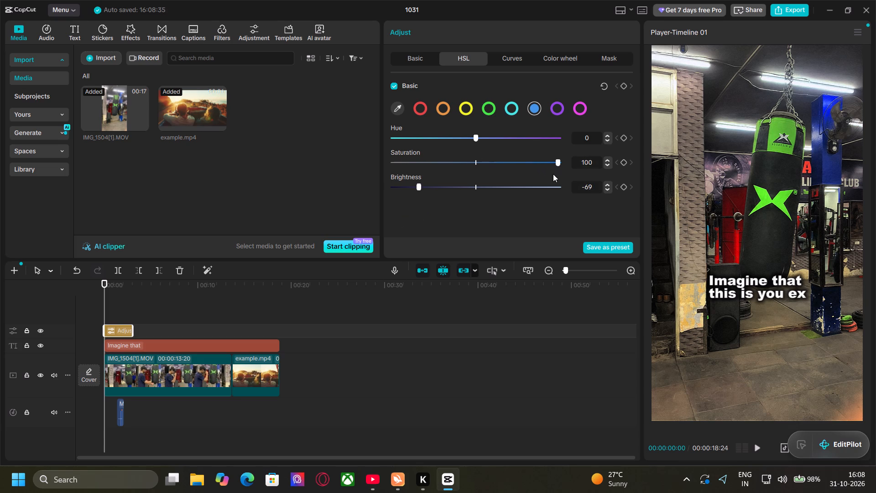
Shift the blue HSL range's Hue to -48.
drag(474, 135, 433, 137)
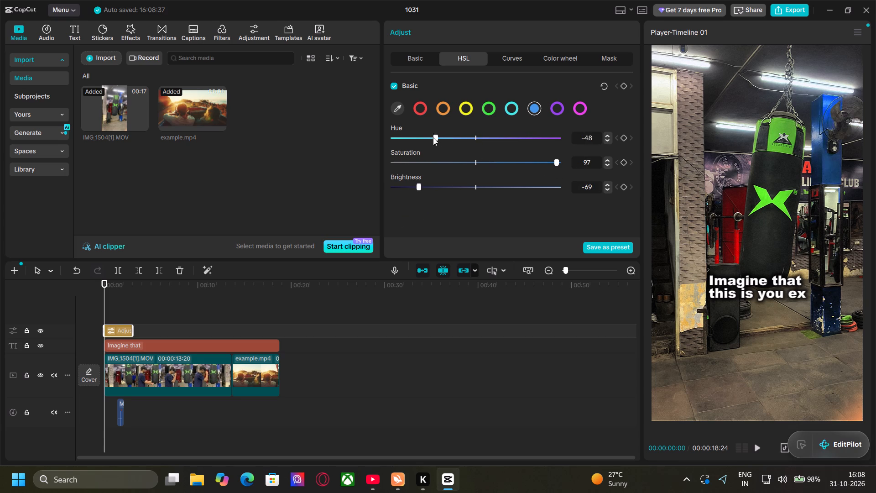
Shift the blue HSL range's Hue to 29.
drag(433, 137, 520, 150)
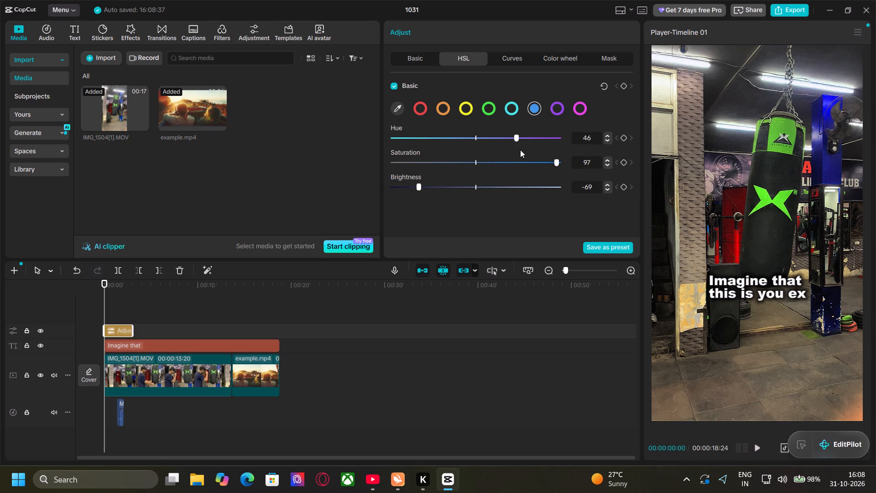
drag(520, 150, 534, 157)
drag(534, 157, 498, 159)
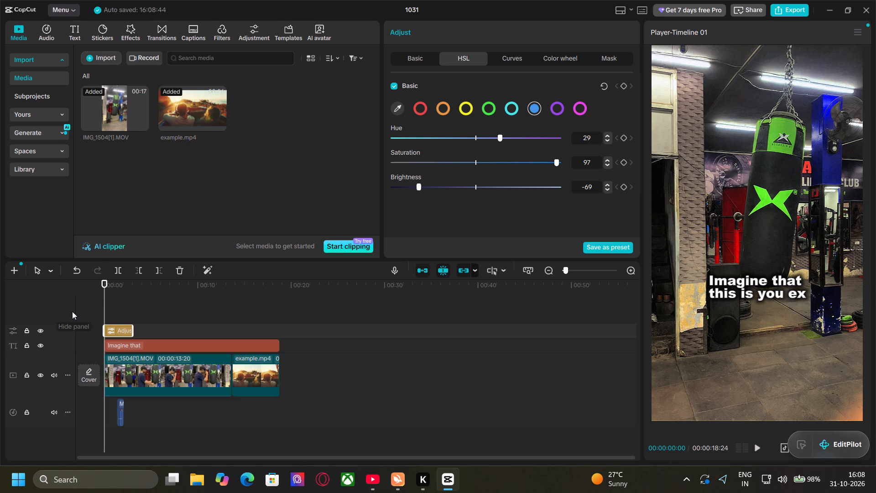
Play the timeline from the start to preview the graded footage.
key(space)
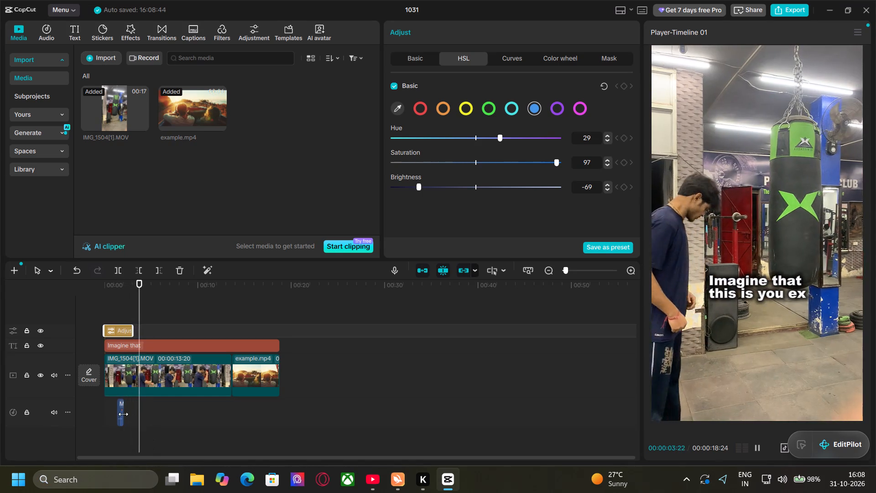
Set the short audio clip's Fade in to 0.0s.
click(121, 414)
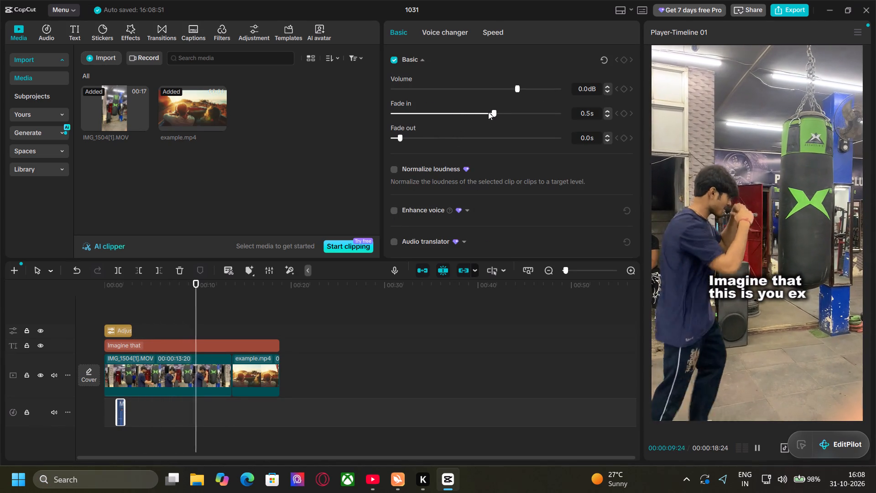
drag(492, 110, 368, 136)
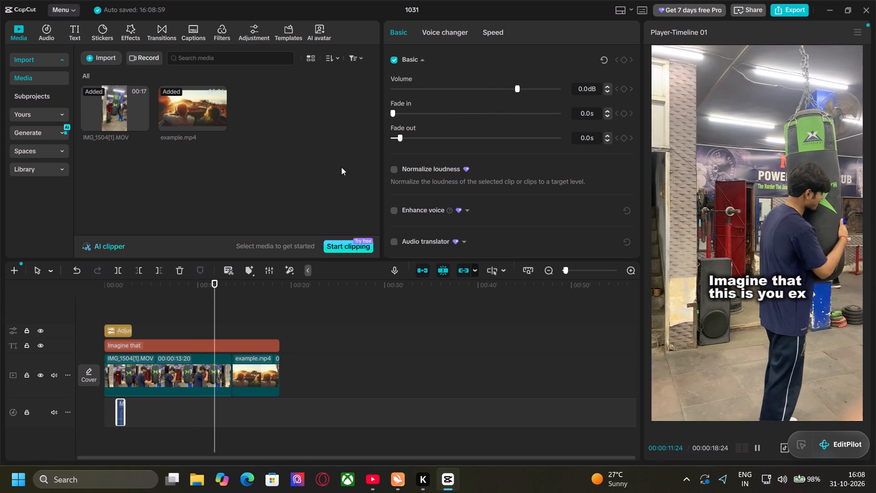
Return the playhead to 00:00:00:00 and play the timeline again to check the grade and audio.
drag(227, 299, 96, 314)
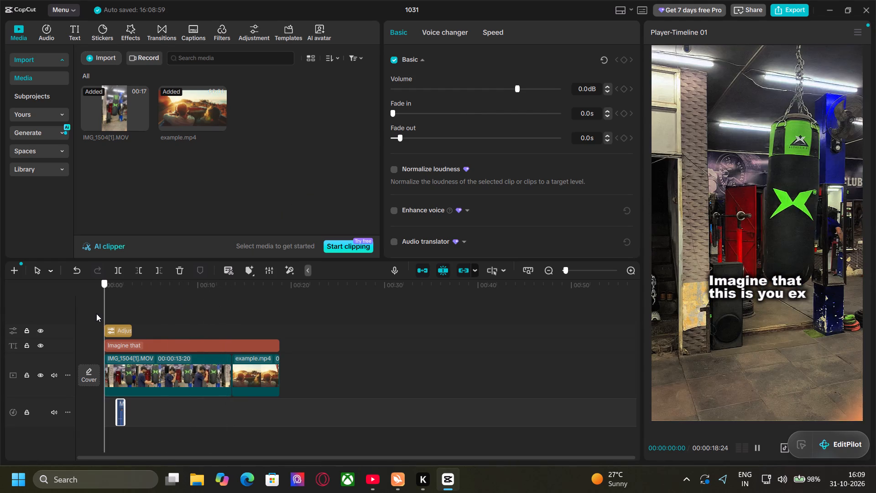
drag(96, 314, 96, 314)
key(space)
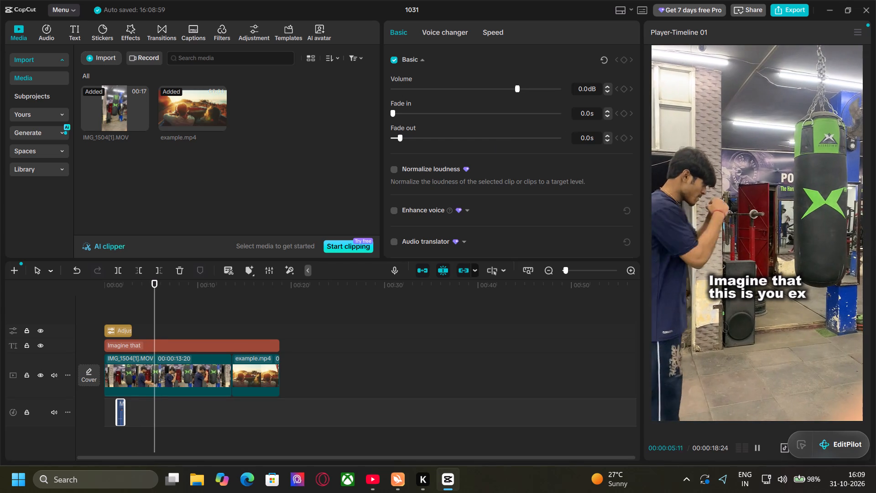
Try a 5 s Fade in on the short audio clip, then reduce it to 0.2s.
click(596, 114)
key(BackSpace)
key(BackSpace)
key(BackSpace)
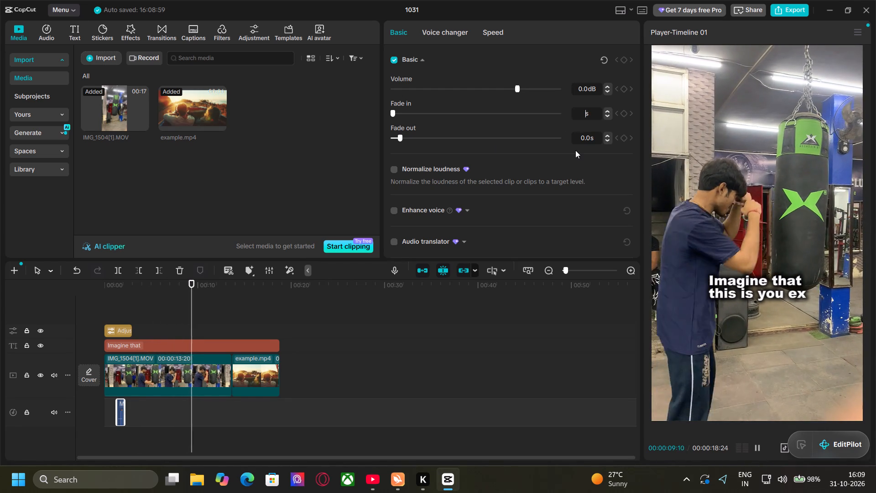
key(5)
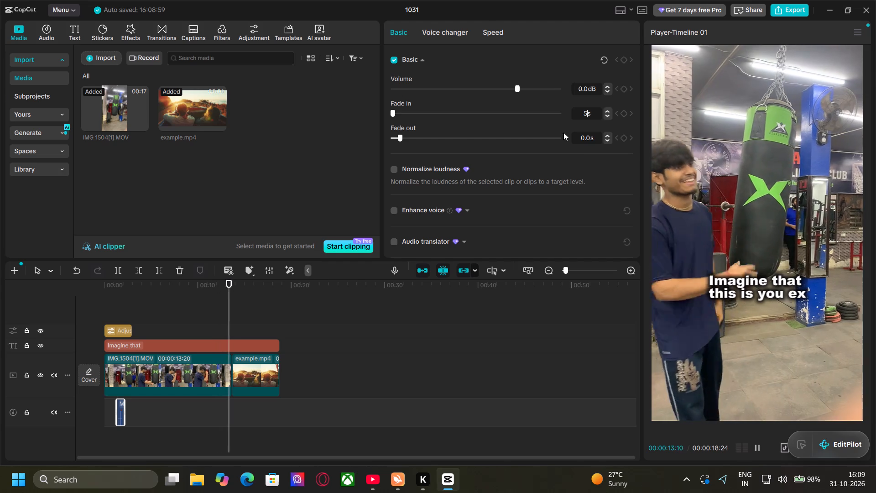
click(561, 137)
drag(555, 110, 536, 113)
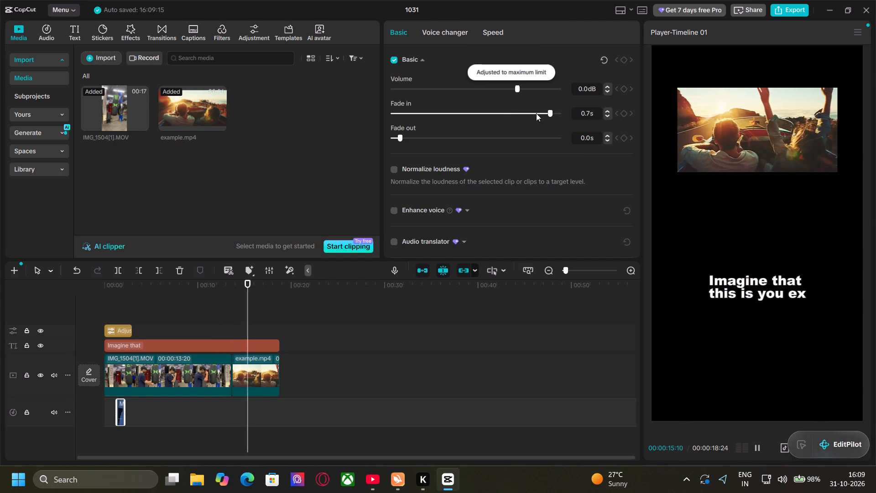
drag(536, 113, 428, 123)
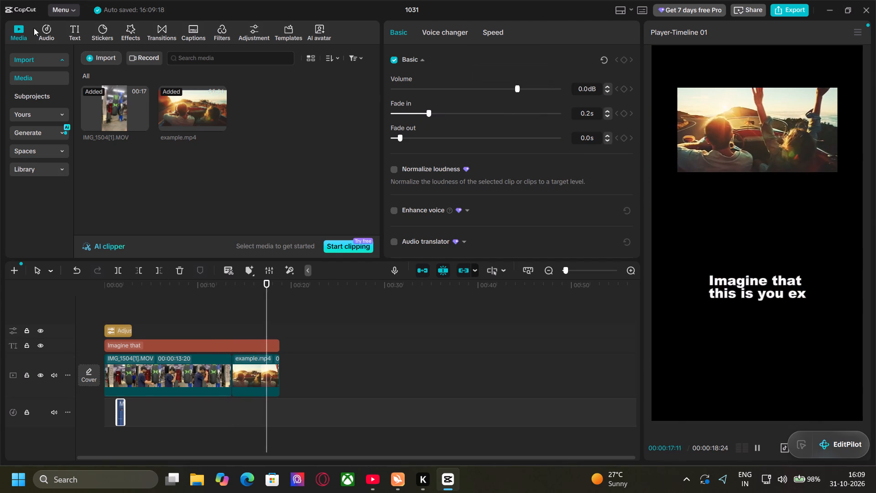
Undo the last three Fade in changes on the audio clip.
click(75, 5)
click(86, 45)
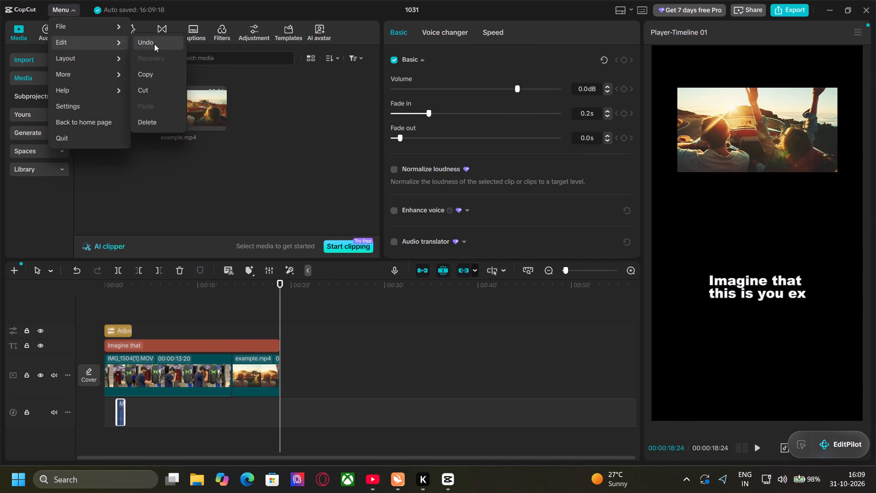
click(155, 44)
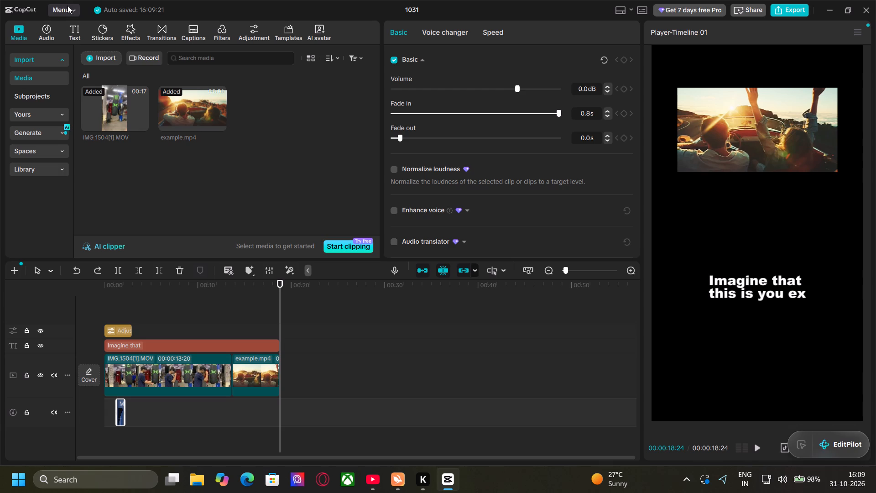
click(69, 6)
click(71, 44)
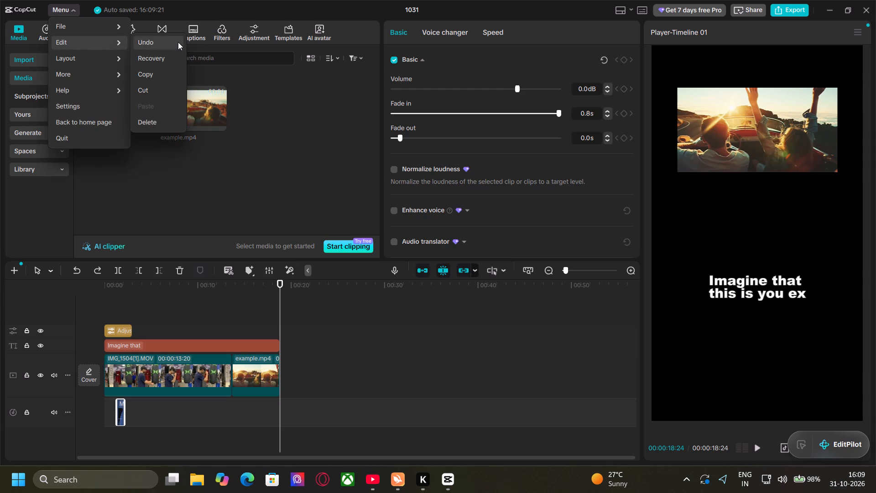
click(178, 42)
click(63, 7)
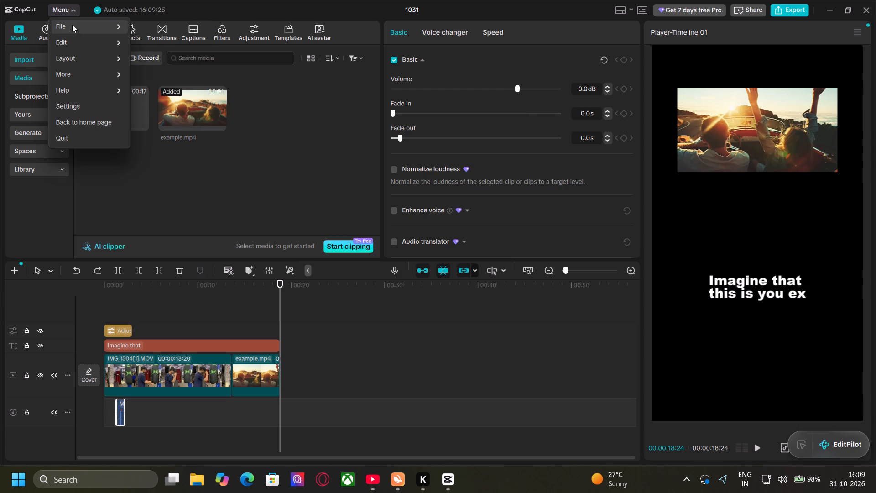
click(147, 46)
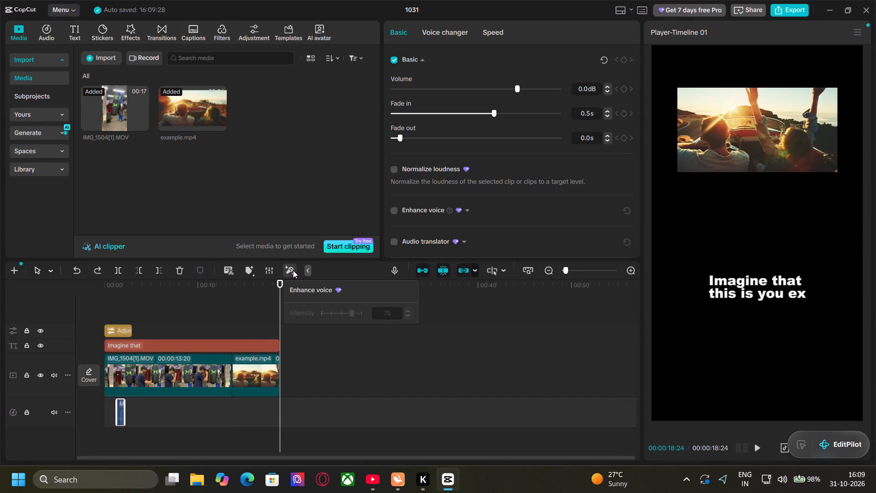
Browse the favorite media, Phonk and Trending music, stickers and video effects libraries, including the 3D effects category.
click(46, 118)
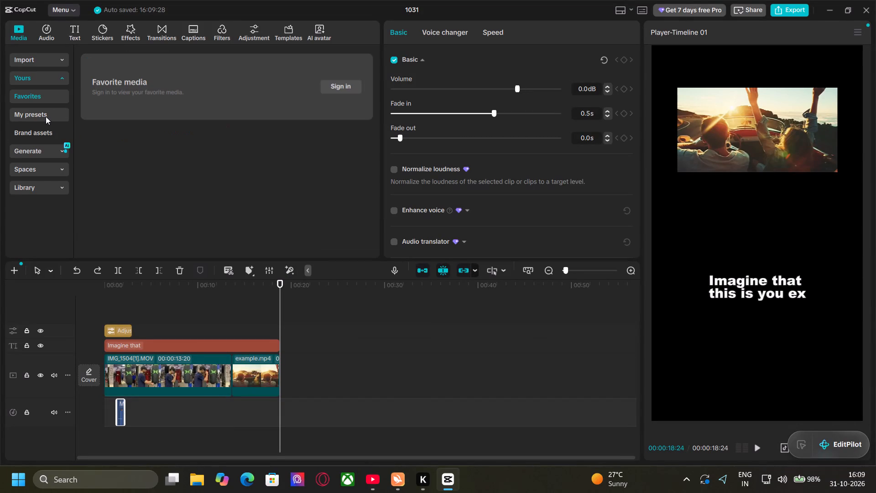
click(42, 27)
click(243, 158)
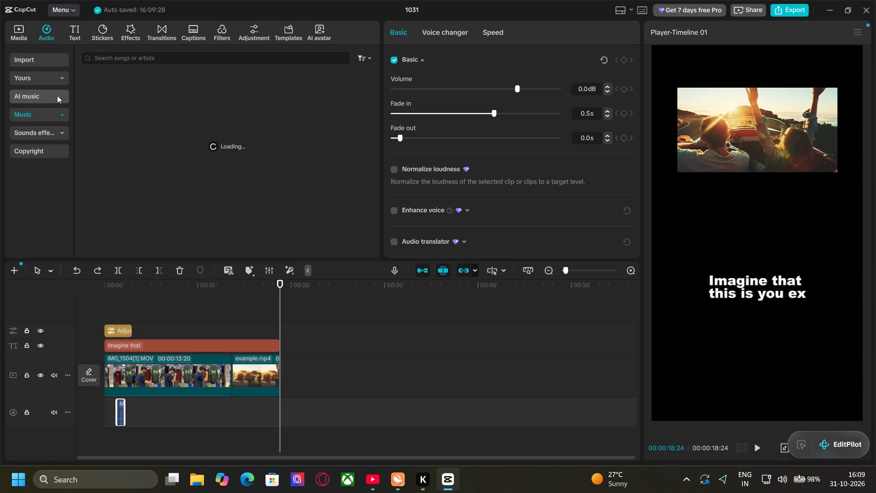
click(49, 169)
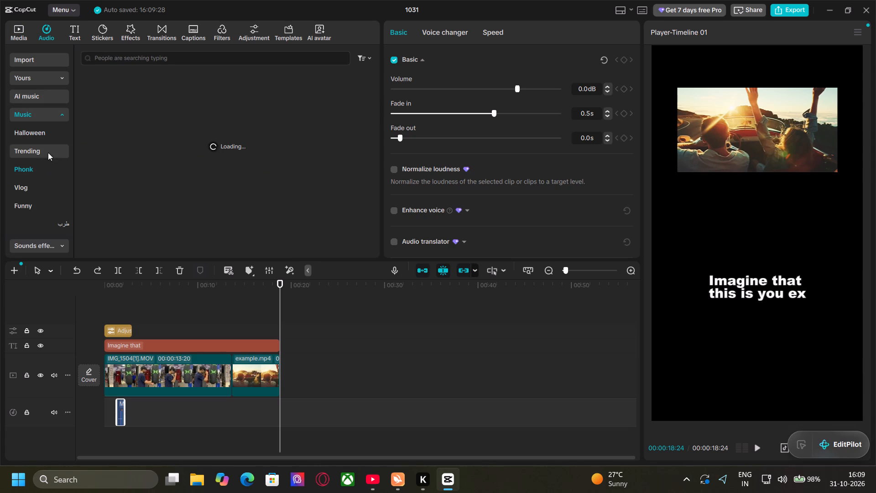
click(48, 151)
click(102, 33)
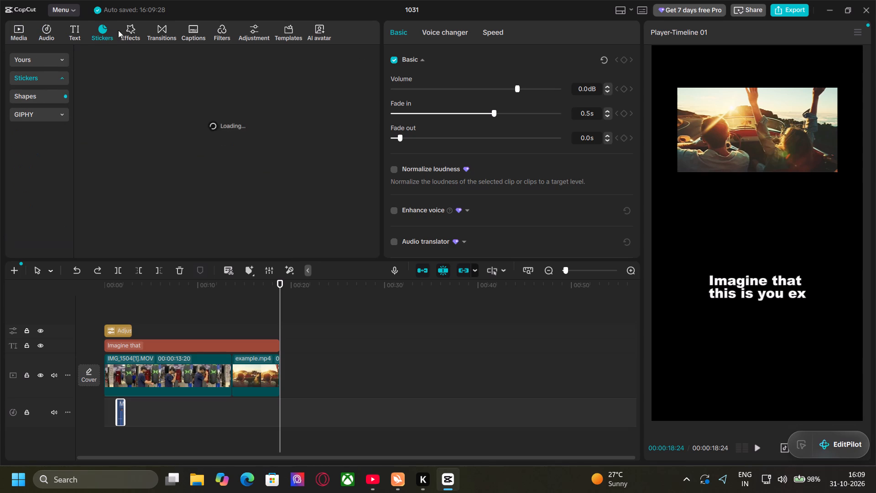
click(132, 31)
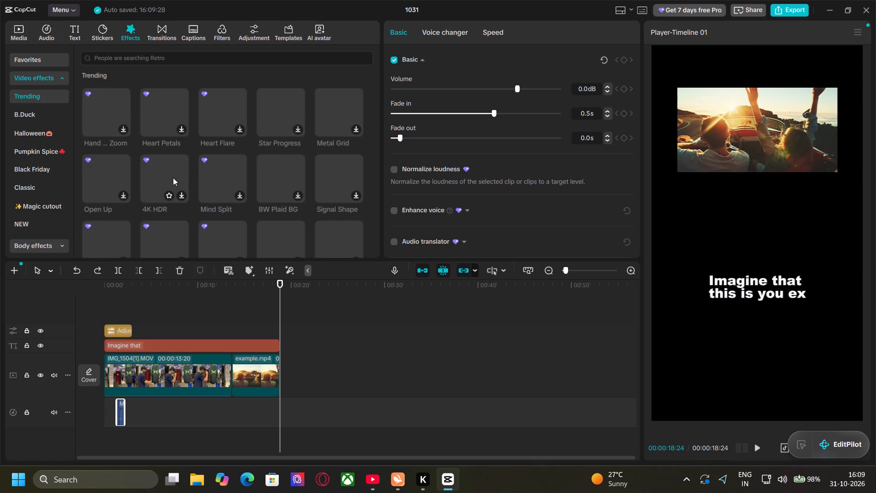
scroll(258, 169, down, 1)
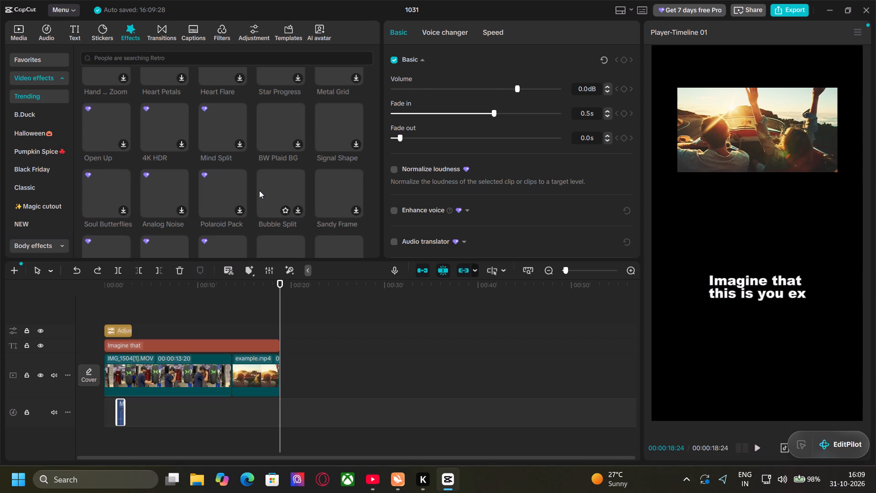
scroll(257, 186, up, 1)
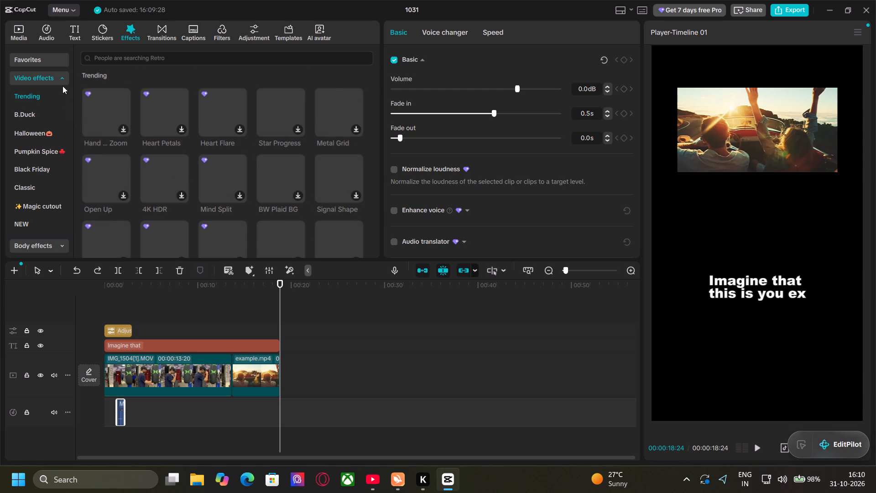
scroll(44, 196, down, 4)
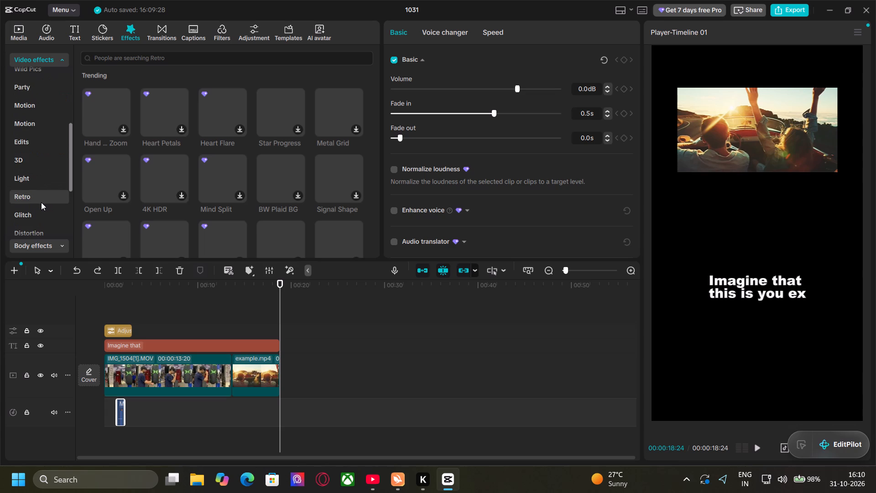
scroll(41, 202, down, 1)
scroll(41, 202, up, 1)
click(48, 179)
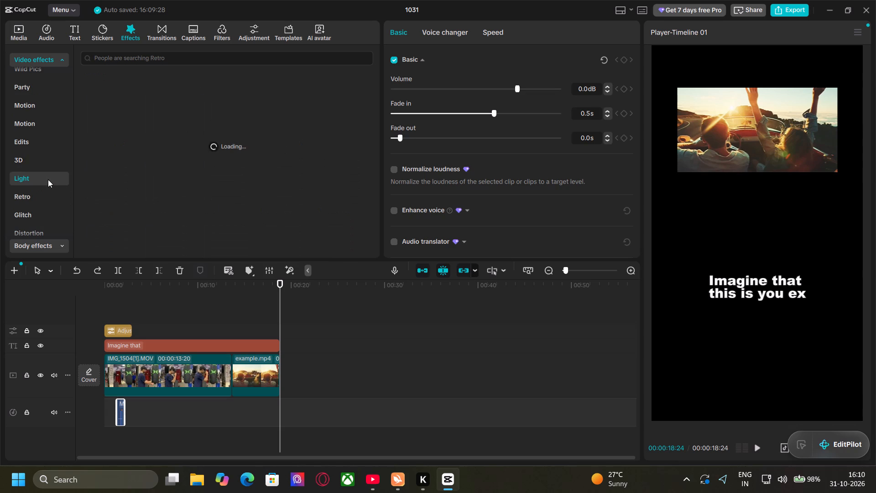
Open the 3D category of the video effects library to view its effects.
click(221, 151)
click(48, 161)
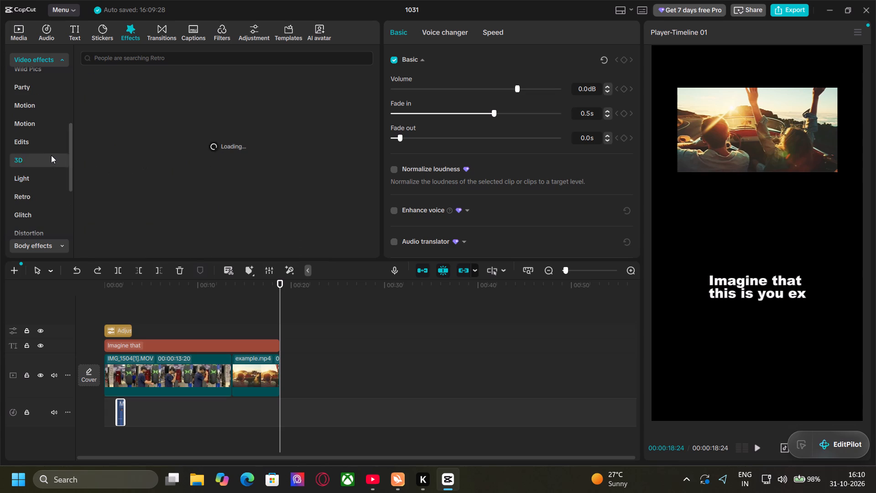
click(53, 149)
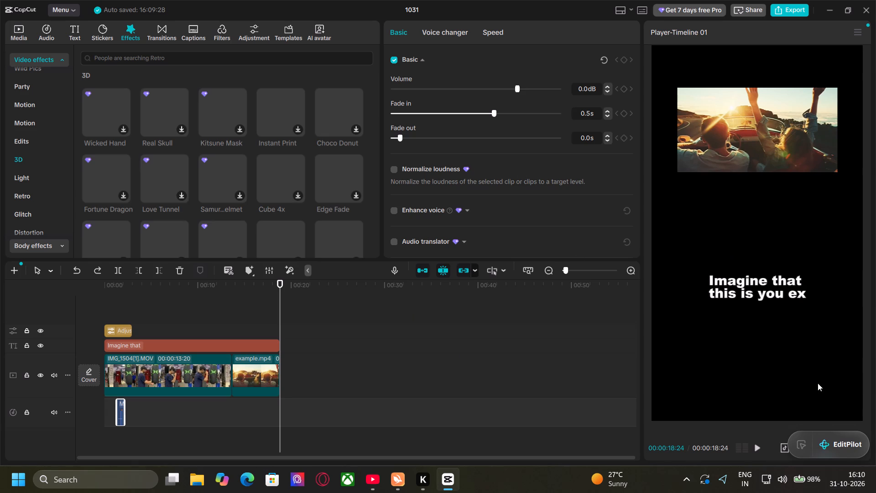
Move the floating EditPilot widget off the player controls to the empty area below the timeline's track headers.
drag(793, 446, 4, 340)
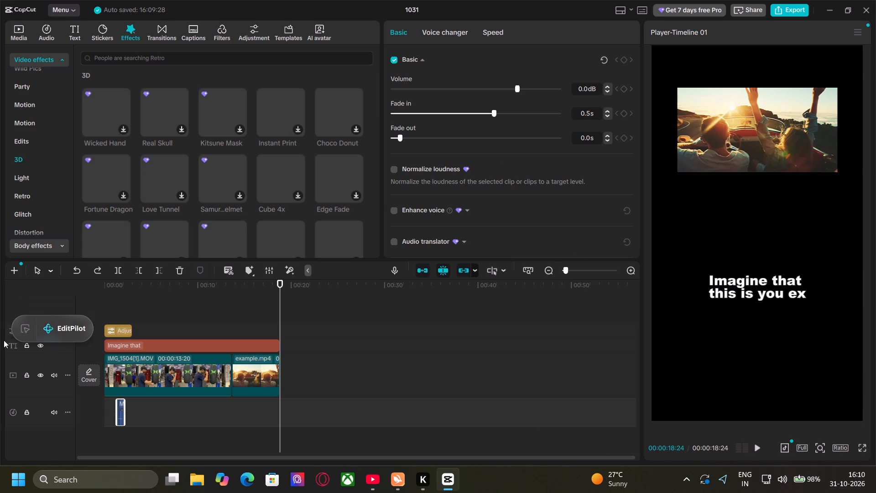
drag(4, 340, 34, 461)
Check the player's social media preview options, then close them without choosing a platform.
click(779, 452)
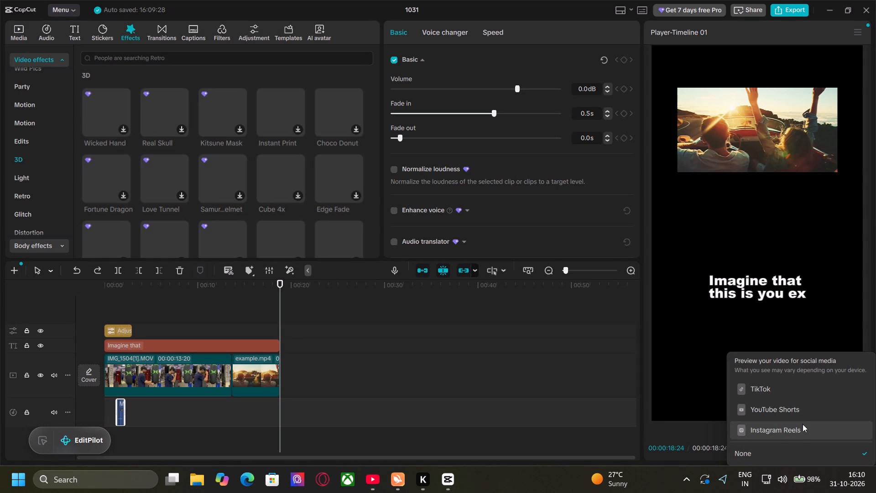
drag(590, 323, 590, 319)
Select the adjustment clip on the timeline and inspect its HSL and Curves settings.
click(116, 330)
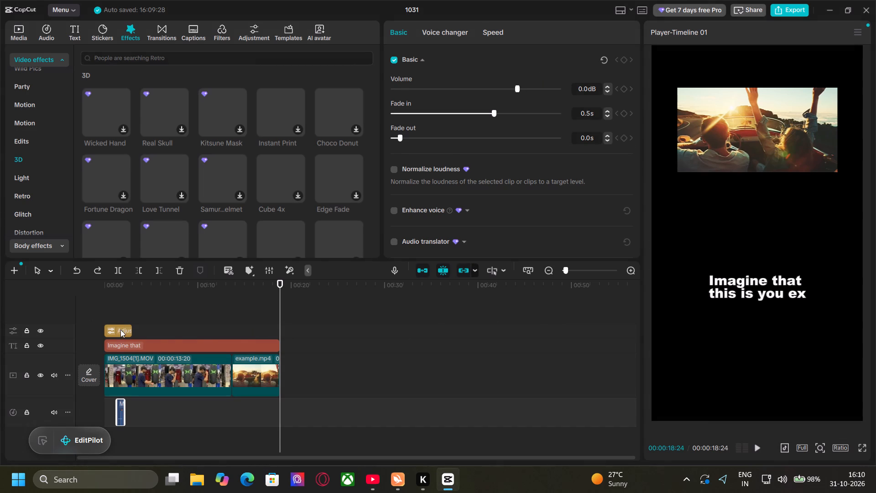
click(121, 330)
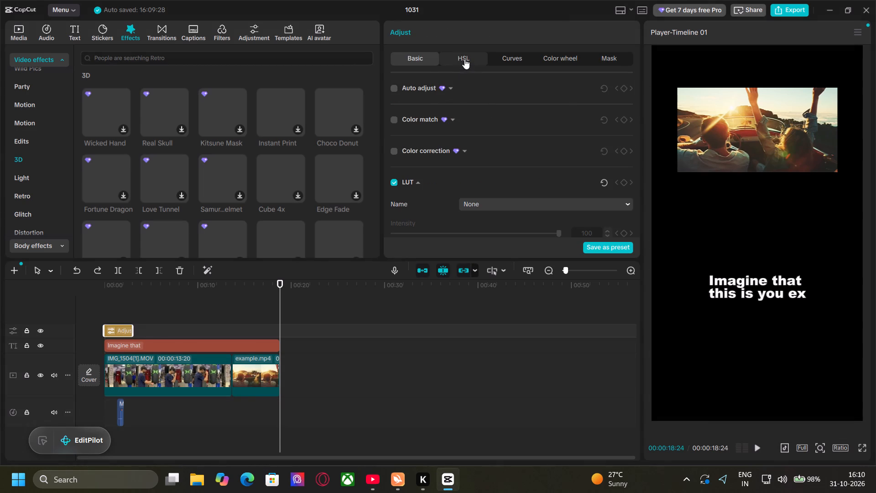
click(464, 58)
click(521, 62)
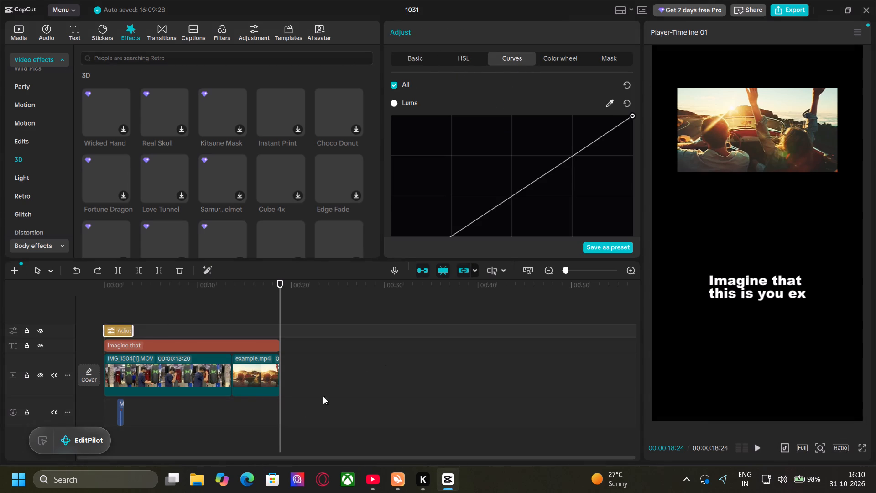
Scrub the playhead back to 00:00:04:28, just past the end of the adjustment clip.
drag(282, 278, 261, 289)
click(282, 280)
drag(279, 281, 190, 296)
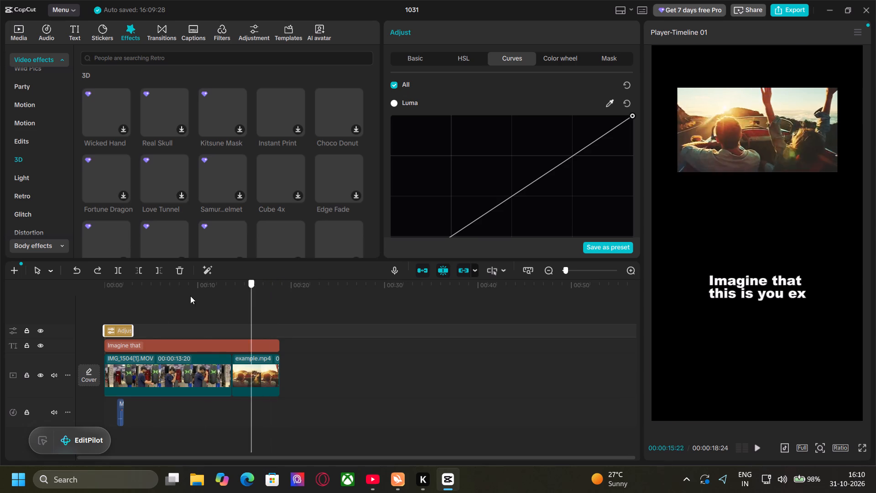
drag(190, 296, 151, 297)
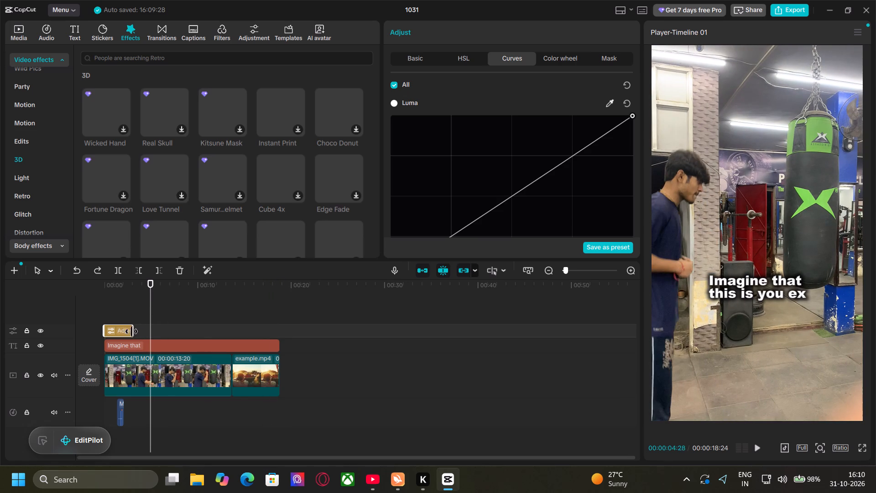
Stretch the Adjust1 clip from the start of the timeline to about 13 s, just short of the IMG_1504[1].MOV clip's end.
drag(151, 282, 130, 290)
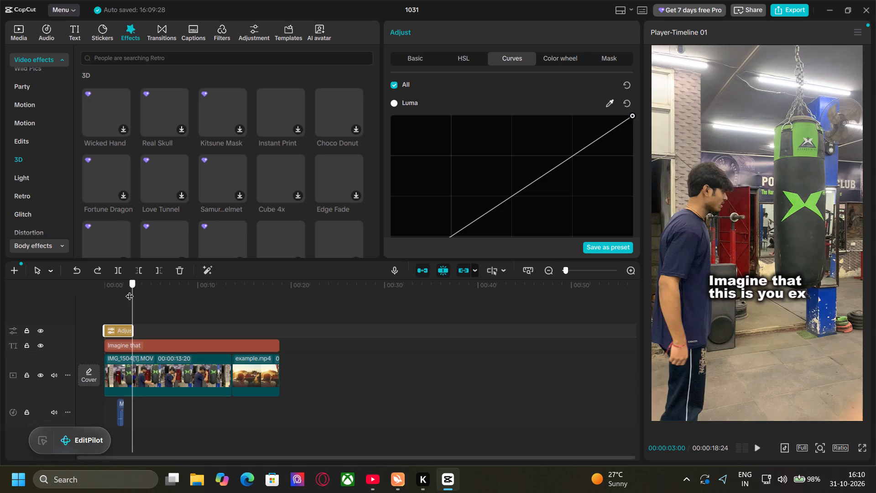
drag(130, 290, 129, 291)
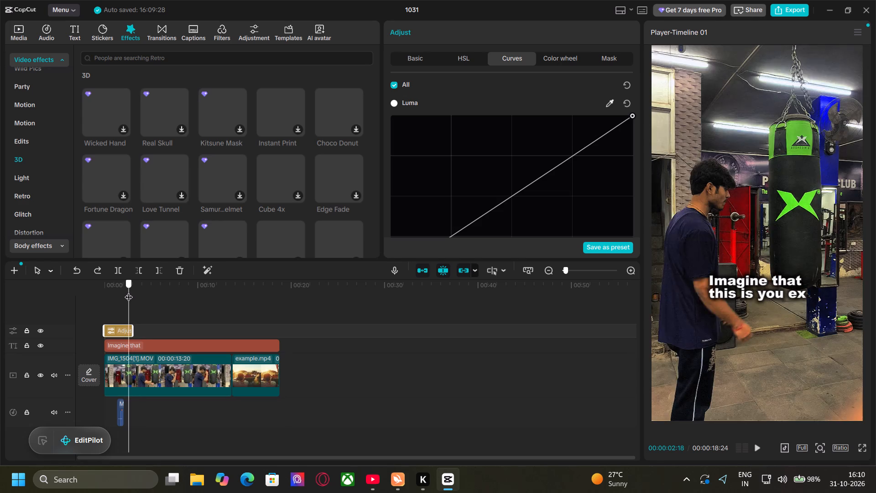
drag(129, 291, 139, 291)
drag(132, 329, 144, 331)
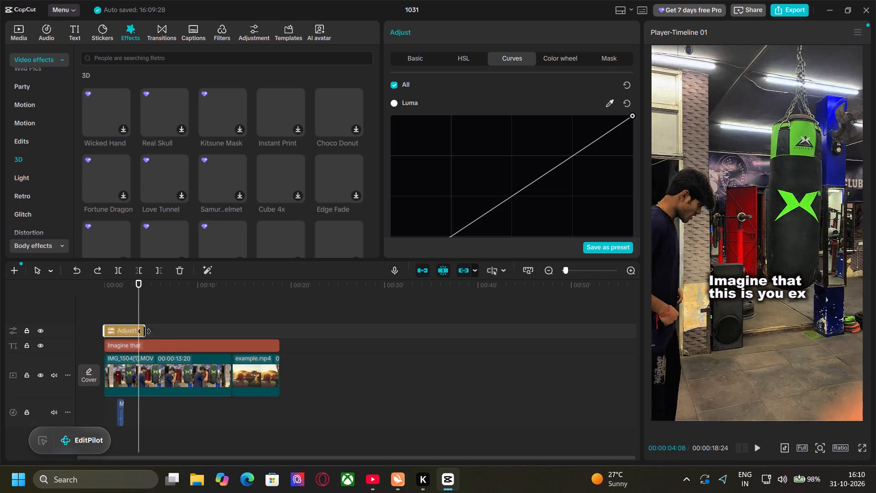
drag(144, 331, 166, 352)
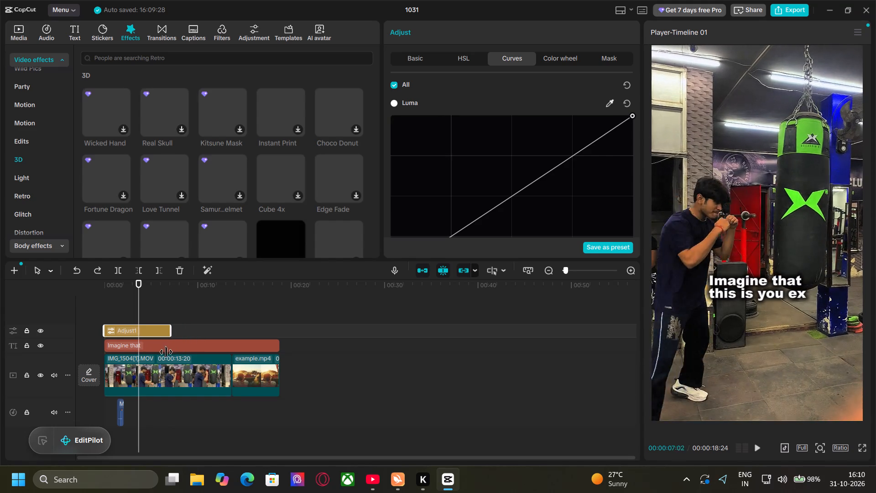
drag(166, 352, 135, 363)
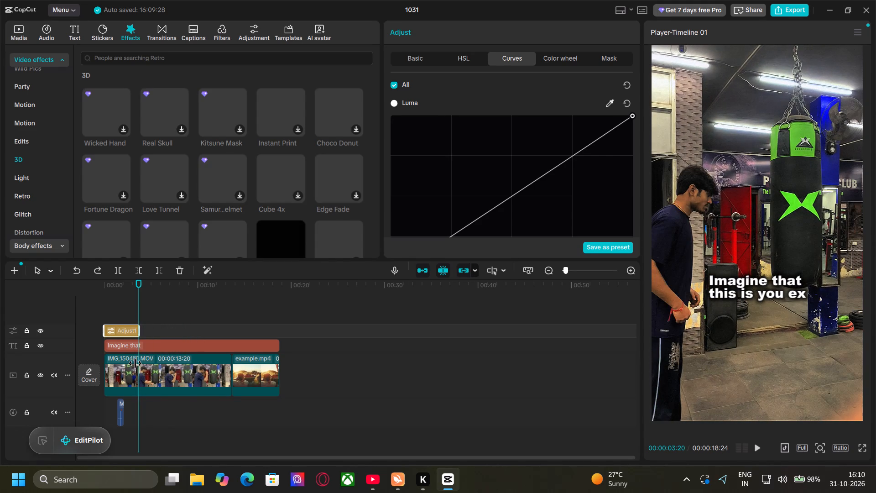
drag(135, 363, 135, 372)
drag(135, 372, 126, 381)
drag(130, 331, 212, 334)
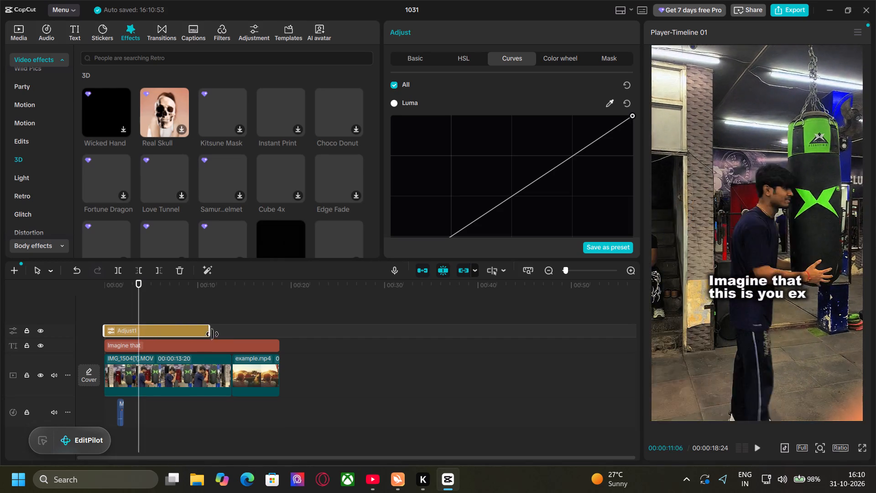
drag(212, 334, 248, 351)
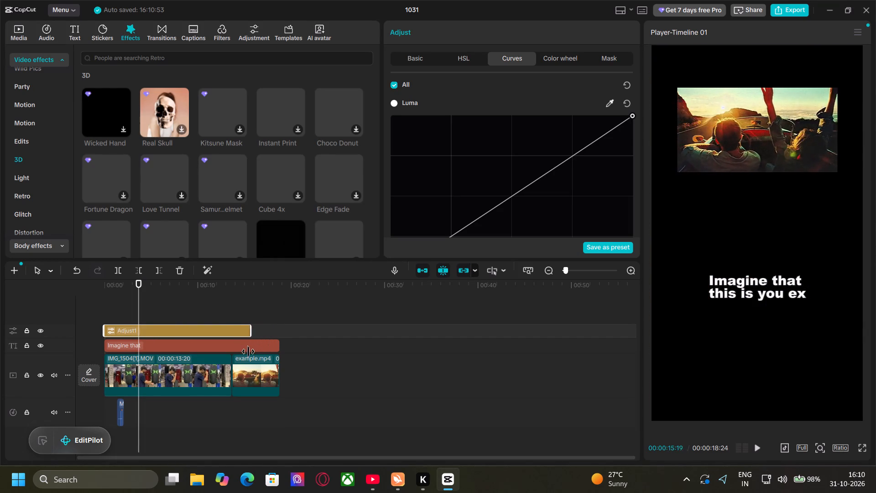
drag(248, 351, 228, 364)
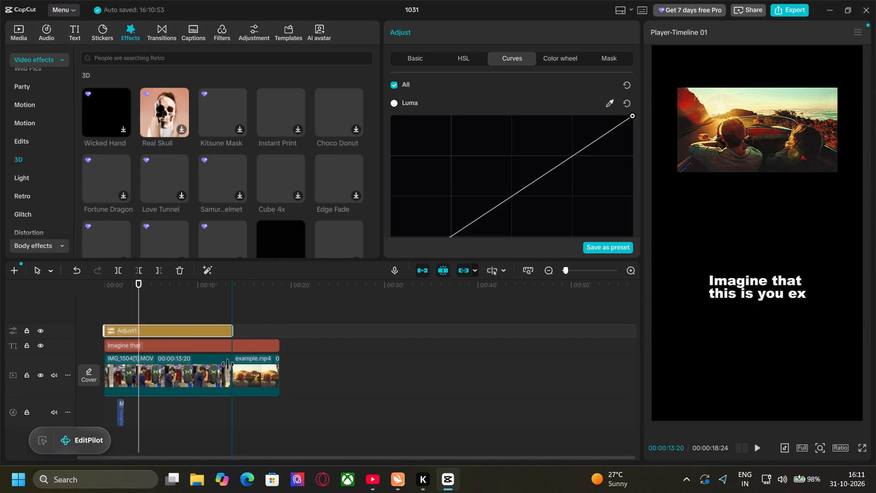
drag(228, 364, 225, 365)
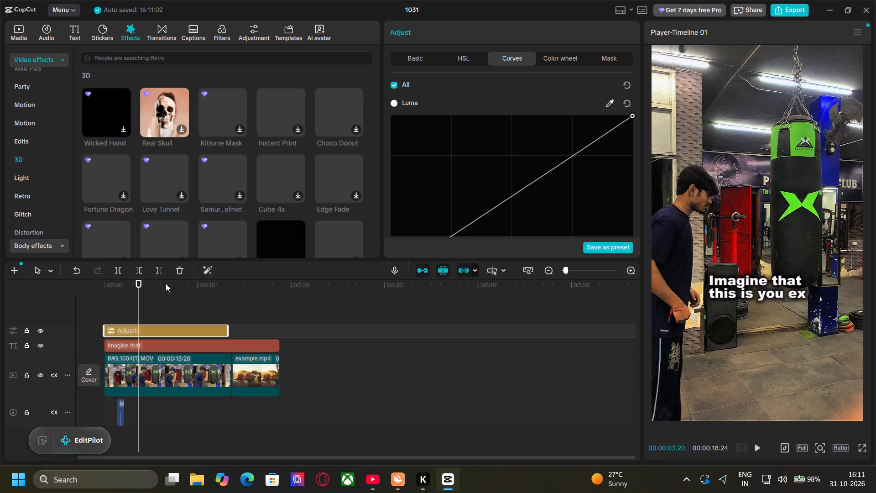
Add a point near the middle of the adjustment clip's Luma curve and pull it to the graph's upper-left corner.
key(space)
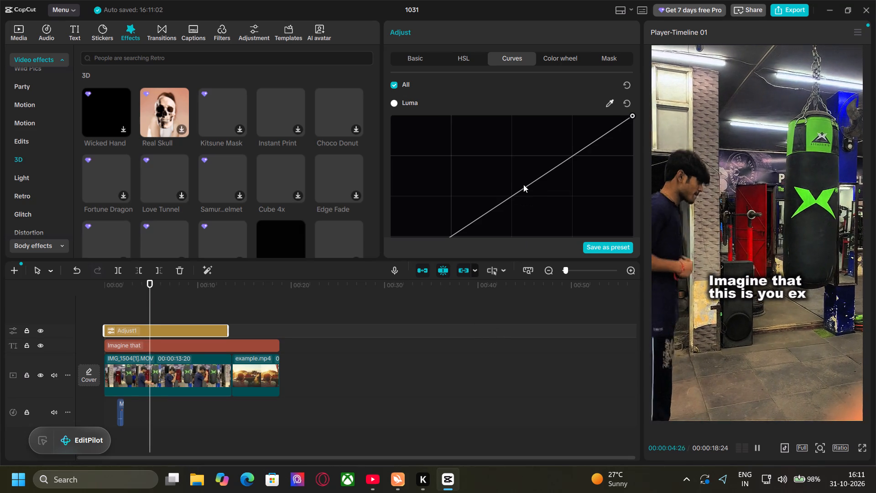
drag(523, 184, 534, 191)
click(527, 187)
drag(527, 187, 528, 188)
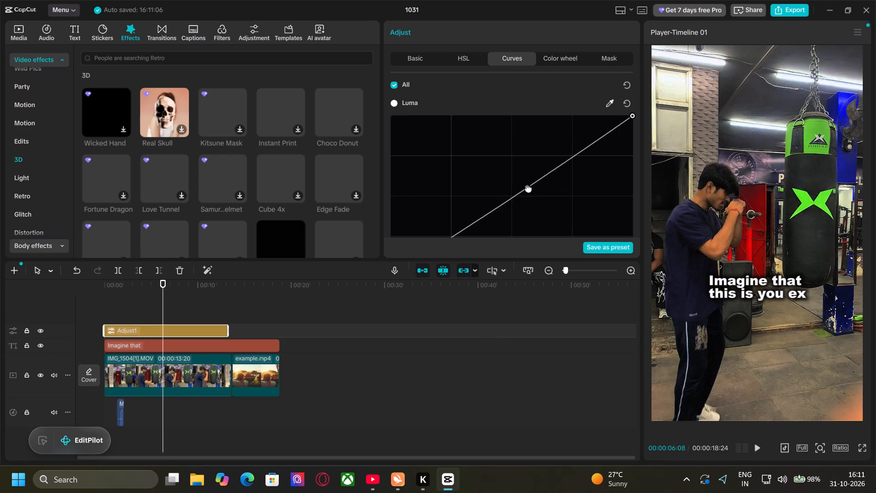
drag(528, 188, 459, 154)
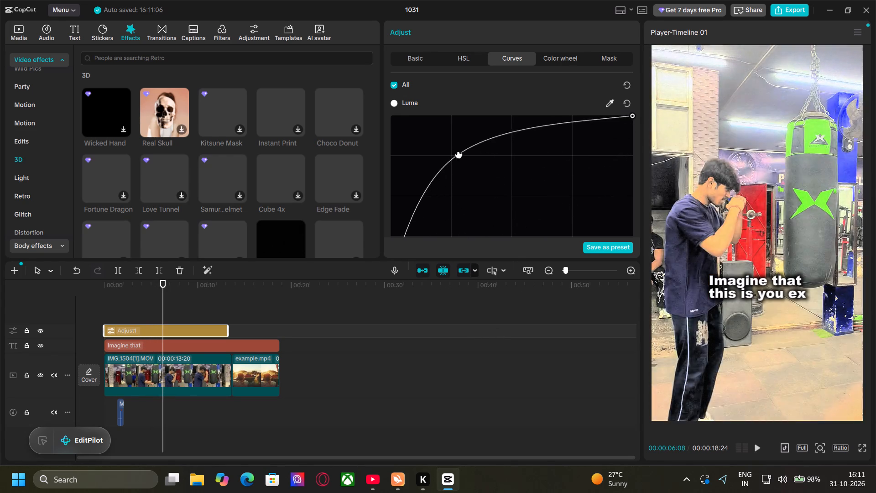
drag(459, 154, 408, 139)
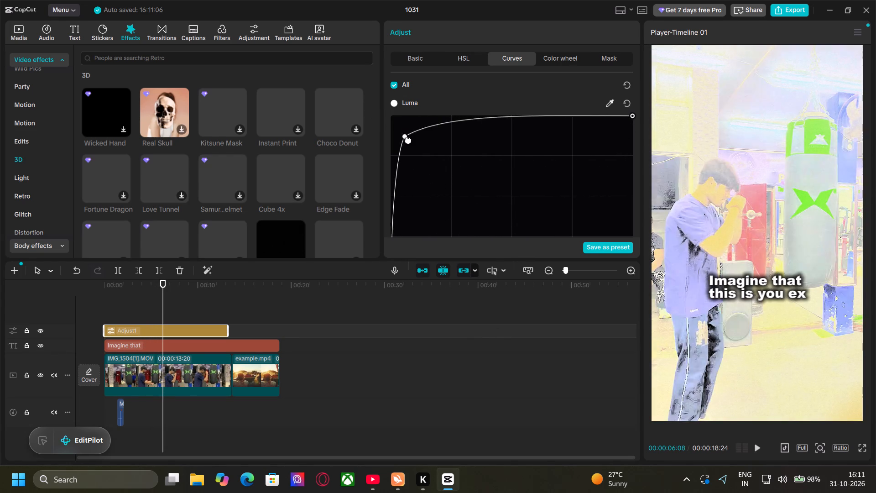
drag(408, 139, 301, 98)
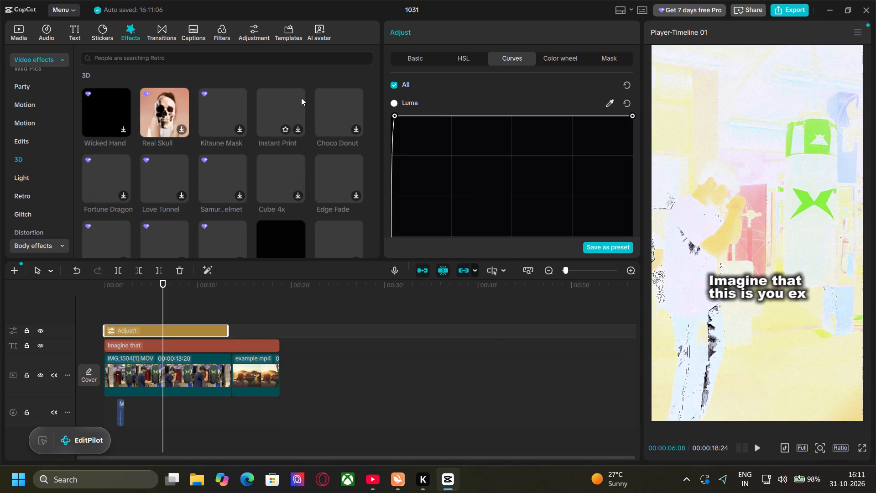
Ease the Luma curve point back to about a fifth across and two-thirds up the graph, checking the grade at 00:00:10:21.
key(space)
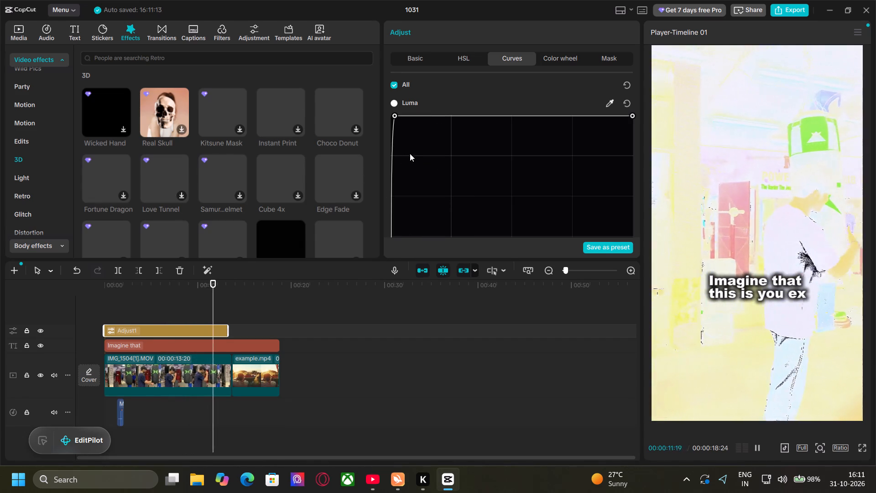
drag(396, 115, 396, 114)
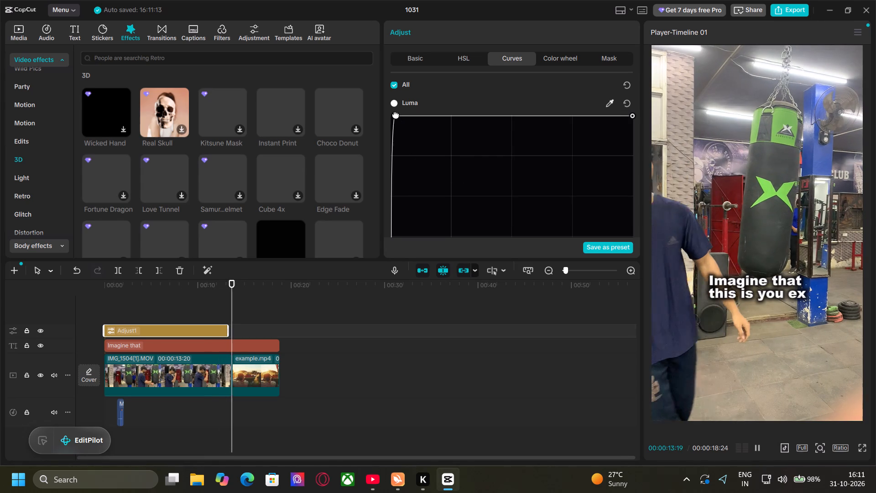
drag(396, 114, 465, 139)
drag(465, 140, 443, 156)
key(space)
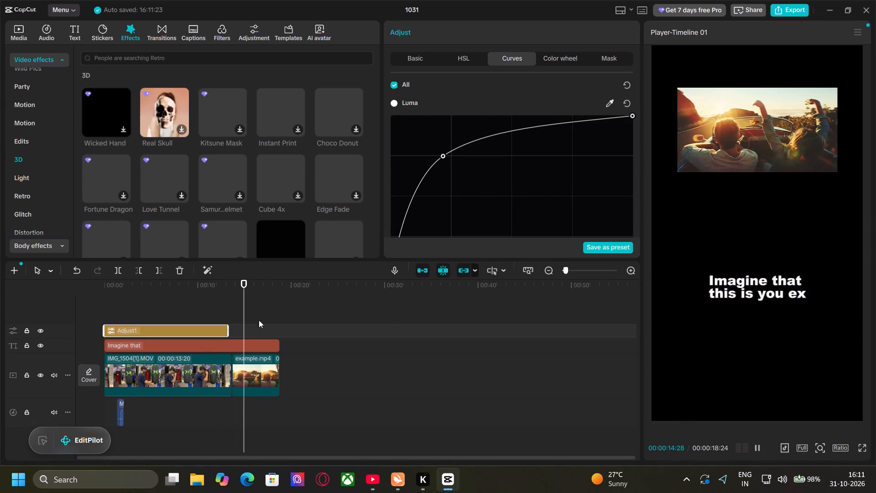
drag(252, 291, 204, 301)
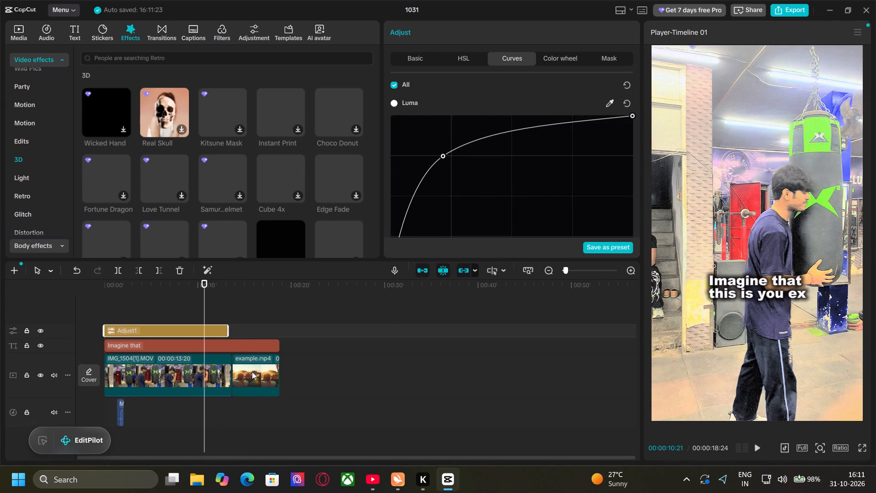
Delete the example.mp4 clip from the main video track.
click(253, 372)
key(BackSpace)
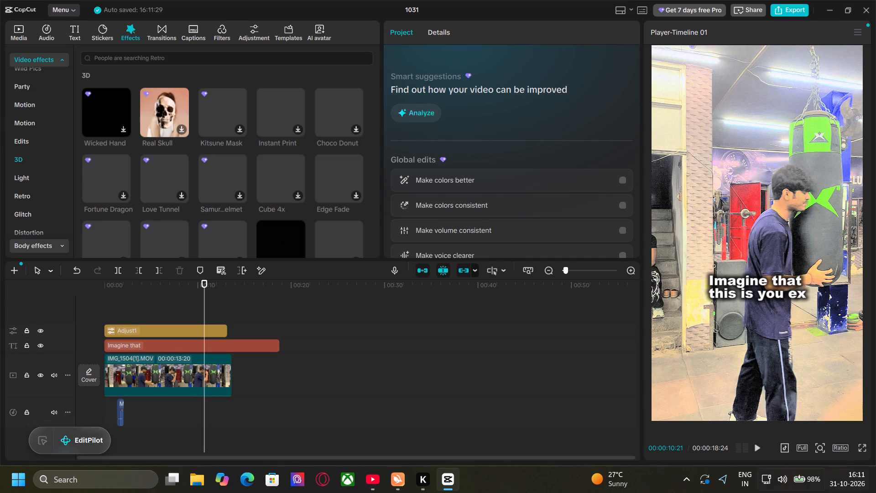
Raise the Adjust1 clip's Luma curve point close to the graph's upper-left corner for a much brighter image.
click(193, 334)
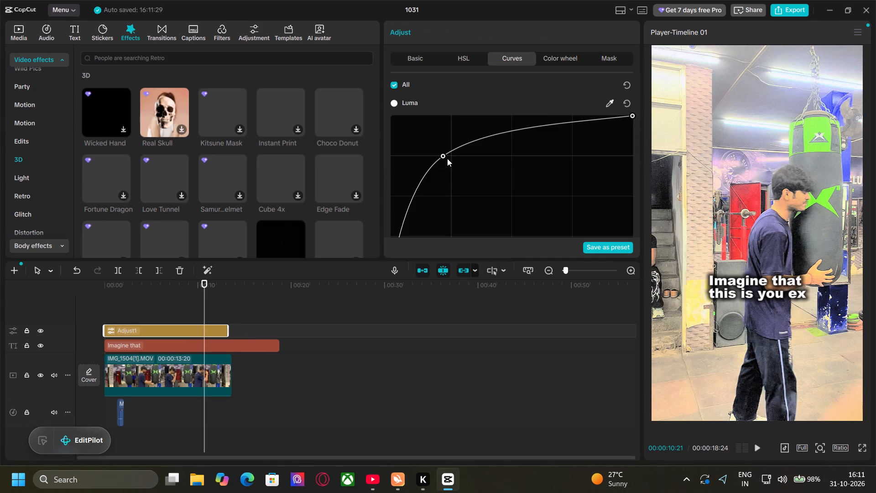
drag(443, 155, 412, 125)
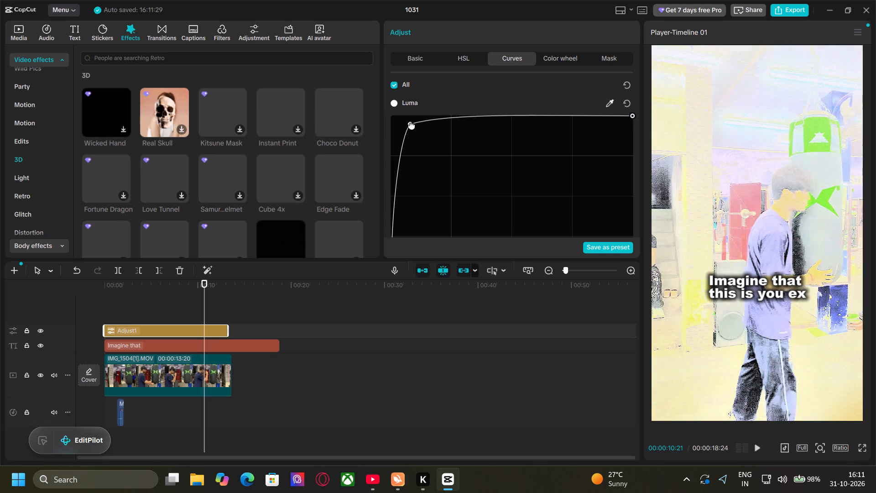
drag(412, 125, 416, 131)
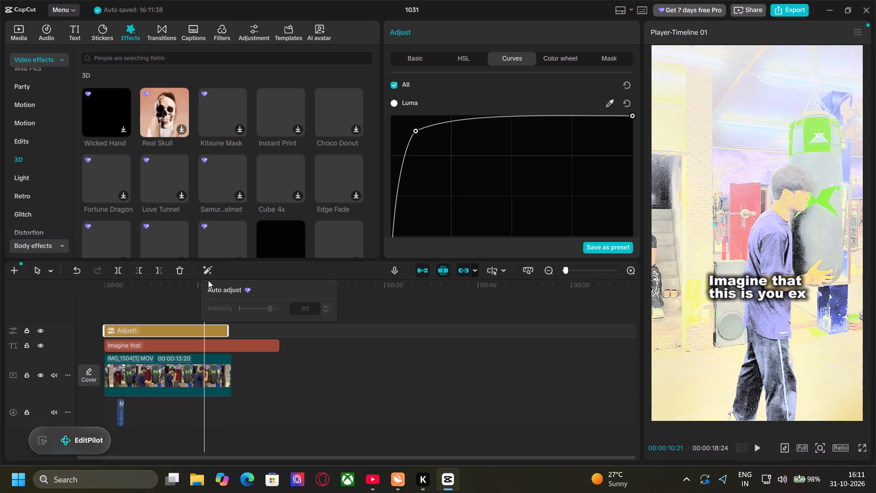
Play the timeline from the start to review the brighter grade.
drag(207, 281, 128, 290)
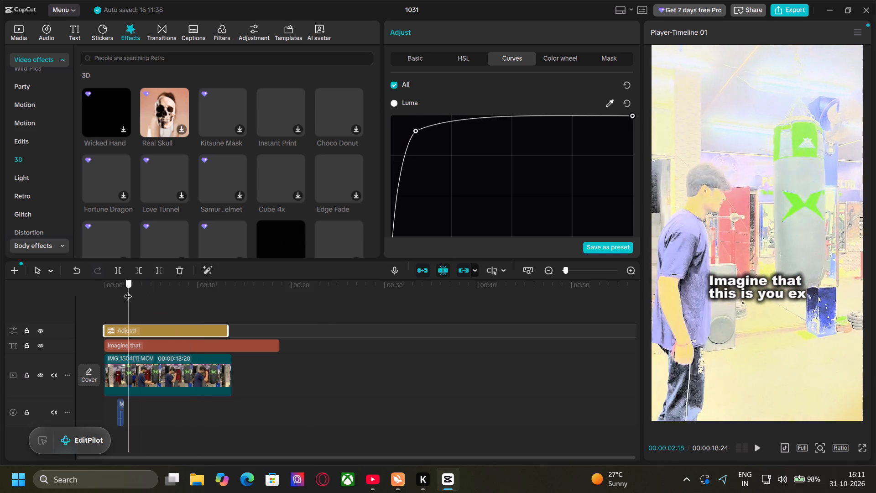
drag(128, 290, 104, 300)
key(space)
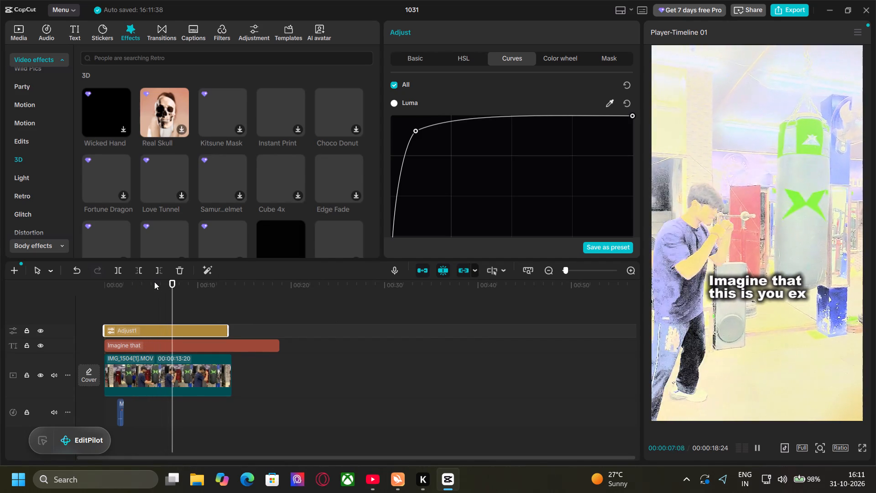
Look at the audio track's height options and move the floating EditPilot control clear of them, above the adjustment track.
click(121, 405)
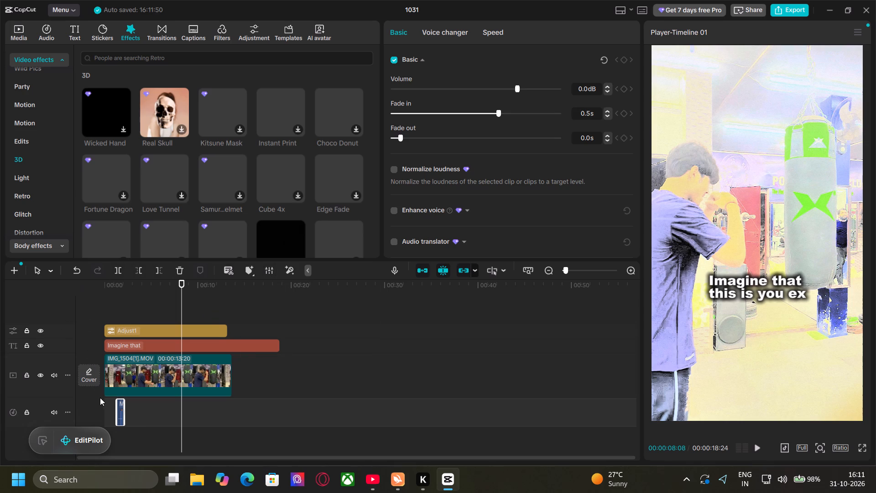
click(69, 414)
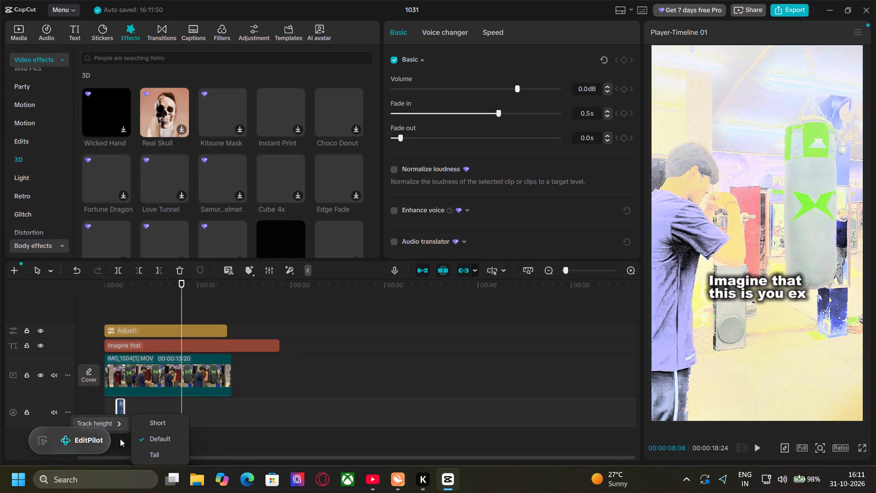
drag(83, 436, 102, 410)
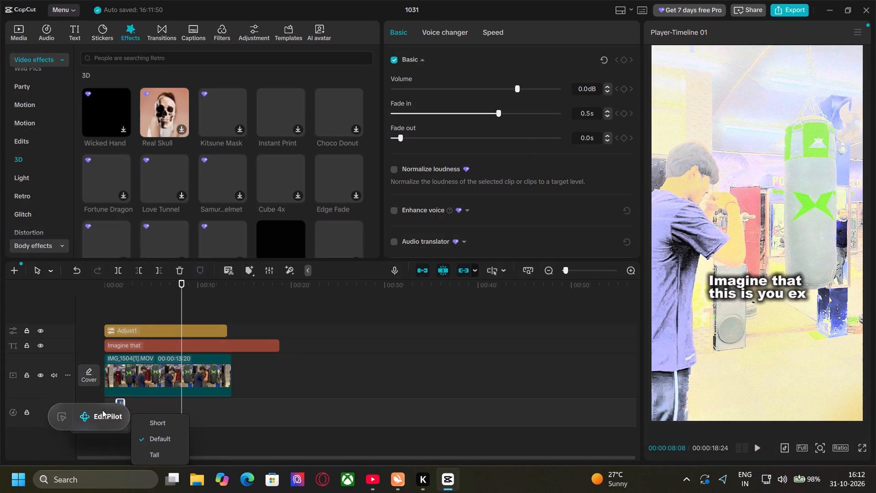
drag(102, 410, 59, 298)
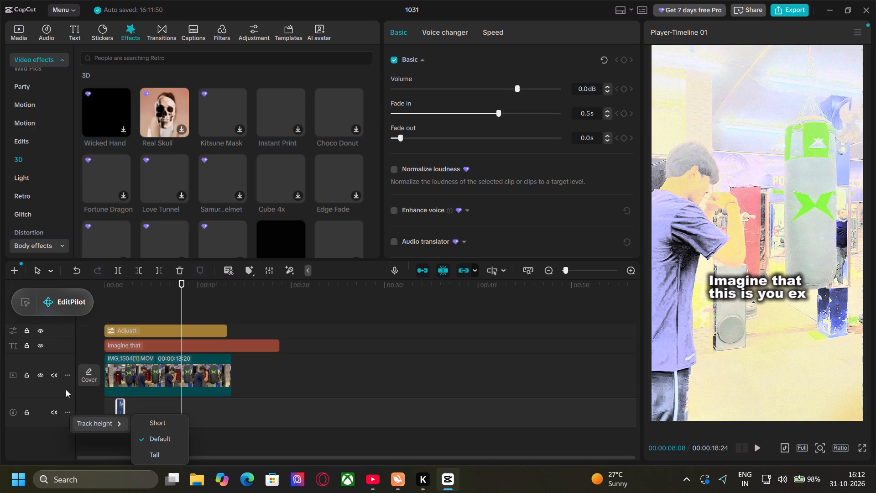
click(114, 423)
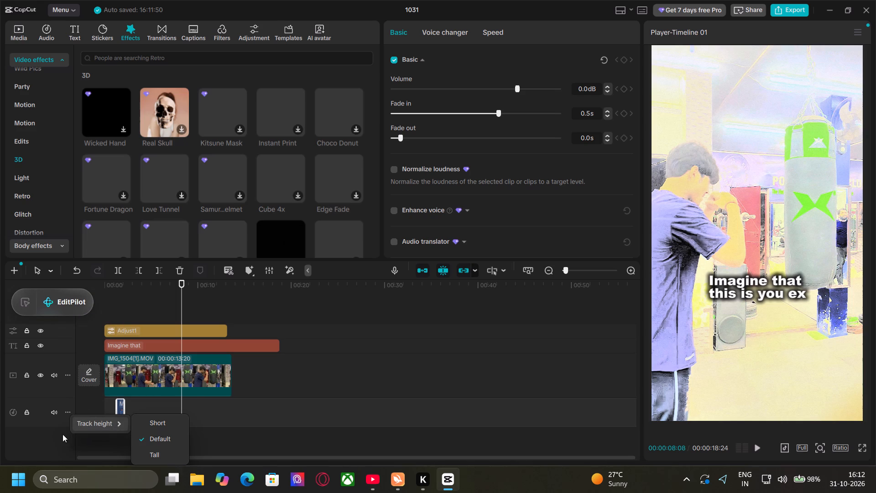
click(62, 435)
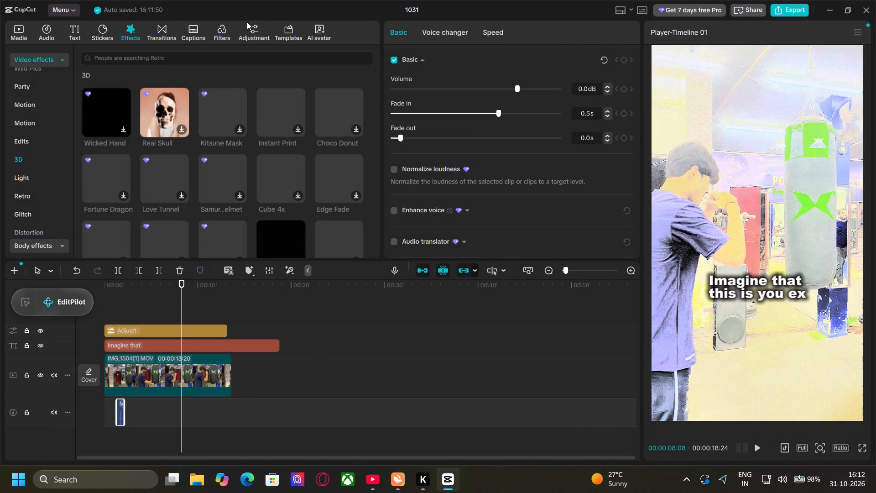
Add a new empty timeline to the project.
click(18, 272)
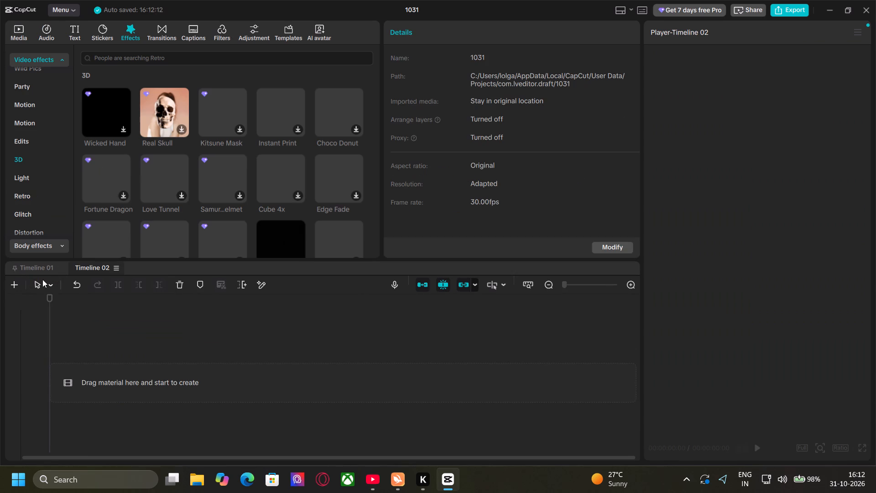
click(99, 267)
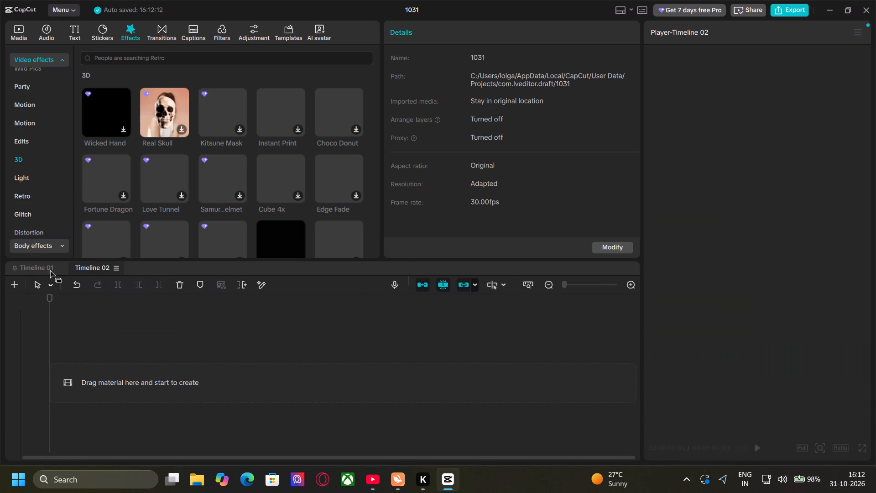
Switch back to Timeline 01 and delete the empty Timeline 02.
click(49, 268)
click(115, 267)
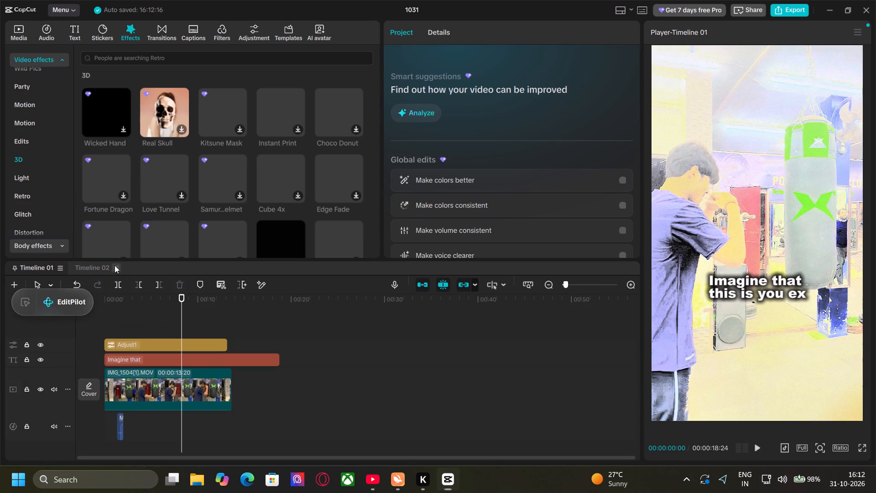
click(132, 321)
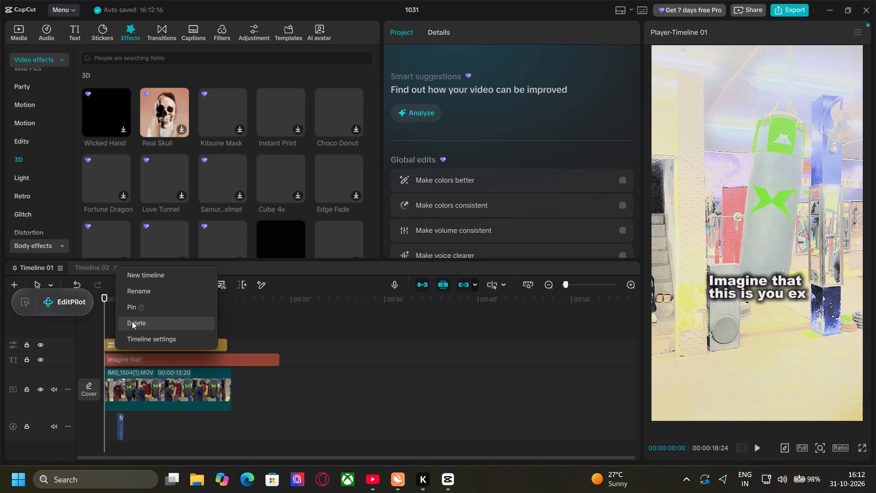
Confirm the deletion of the empty Timeline 02.
click(460, 262)
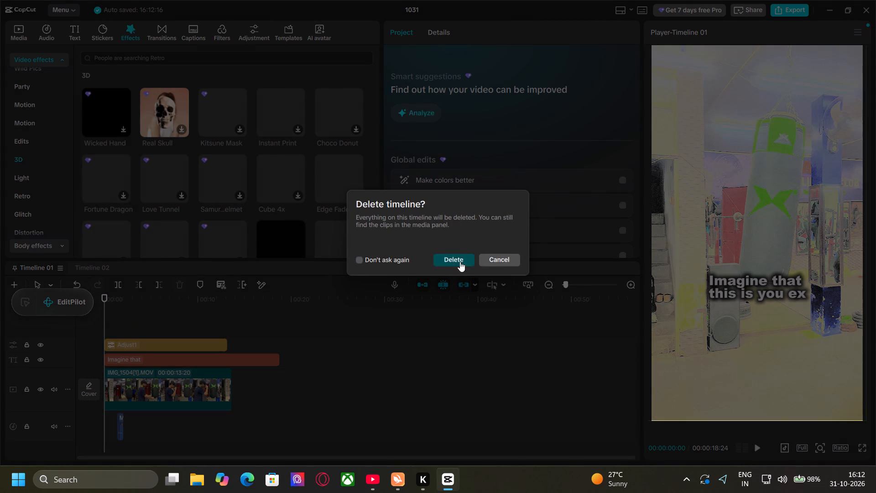
click(49, 271)
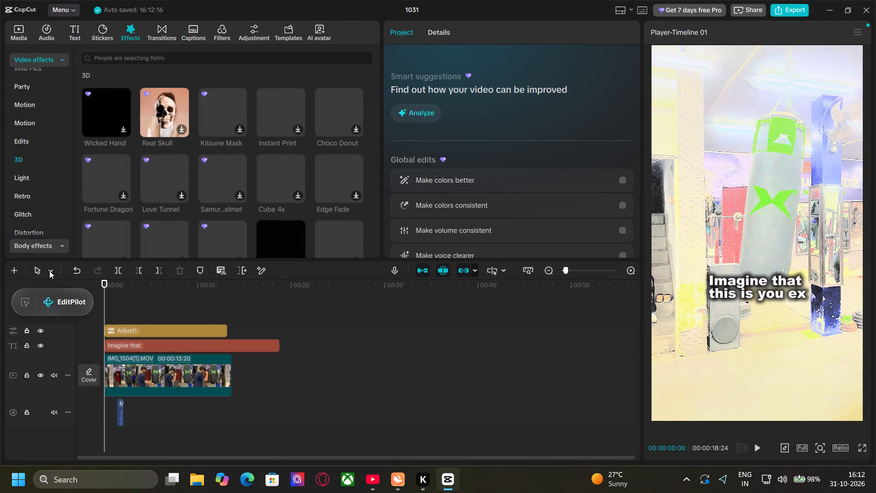
Select the short sound clip on the audio track and look at its additional editing tools.
click(121, 411)
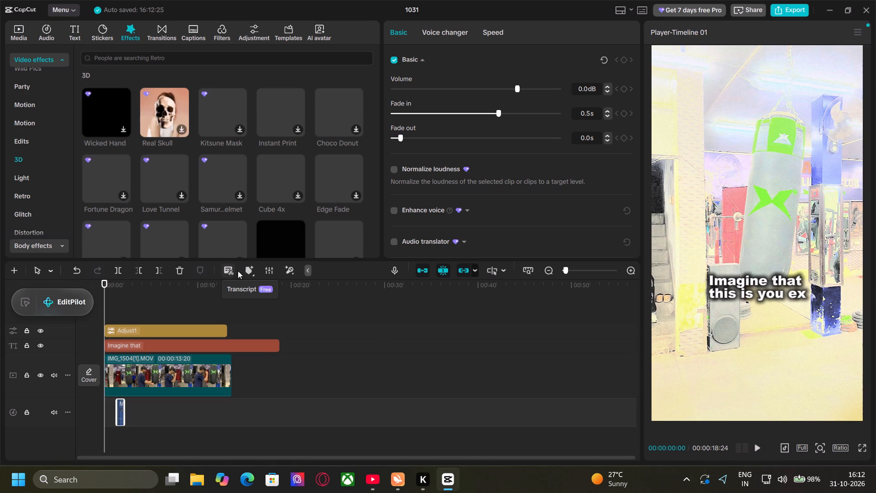
click(308, 270)
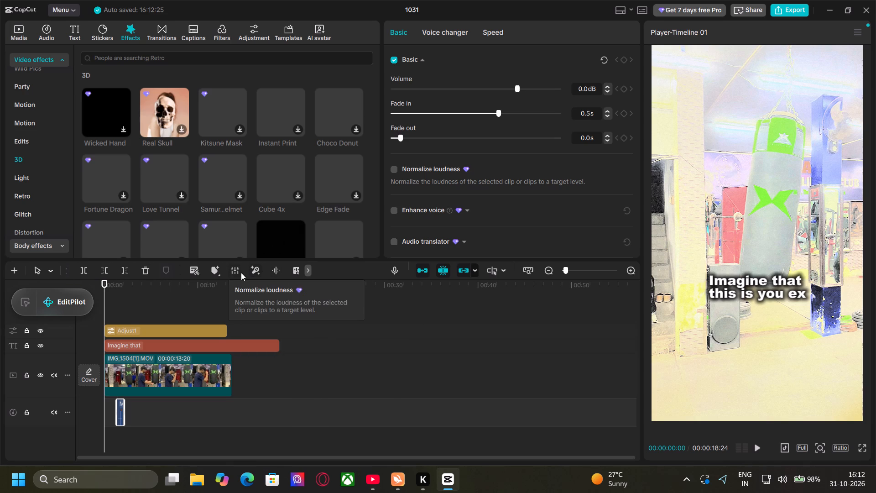
click(307, 271)
click(307, 271)
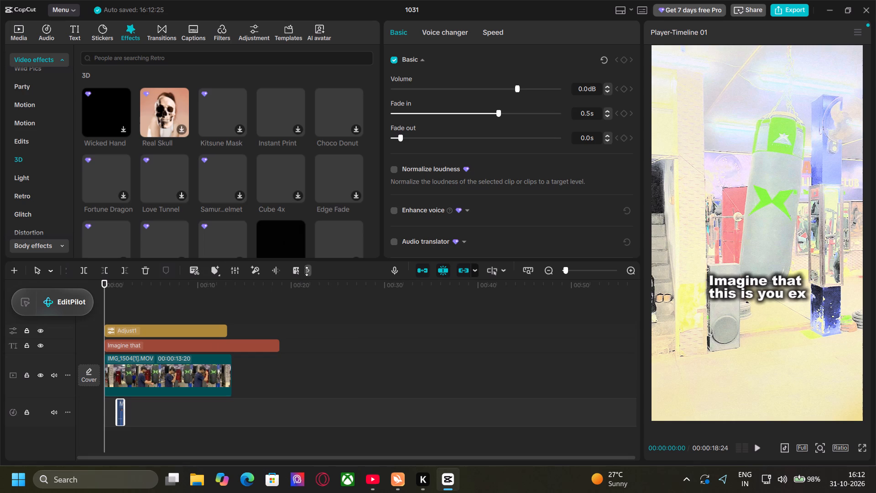
click(307, 271)
click(307, 271)
click(307, 271)
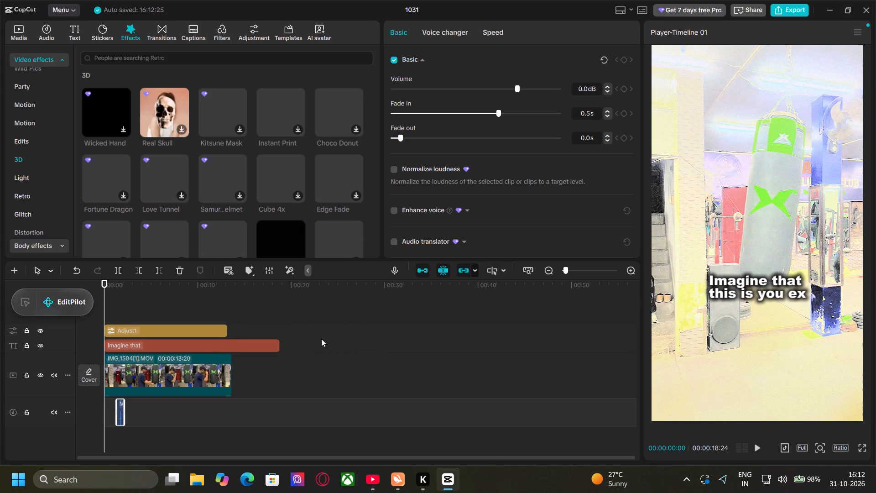
Browse the audio library's import, AI music and music categories, then open the trending sound effects.
click(46, 31)
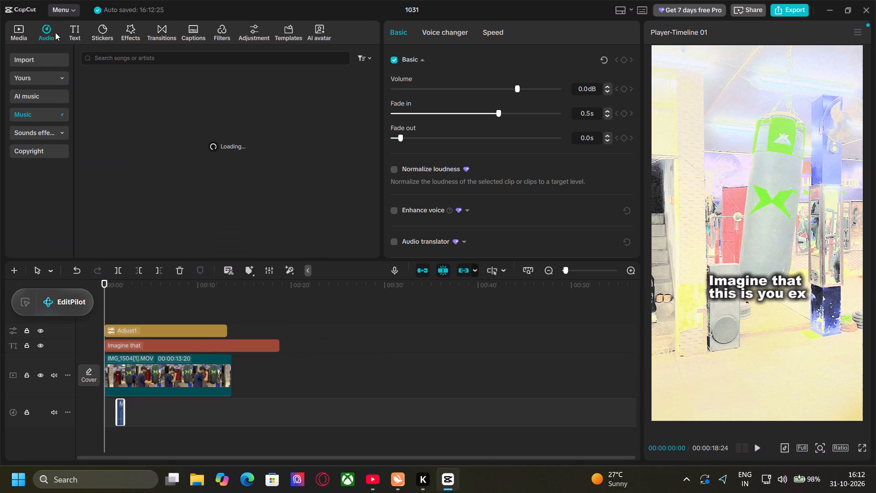
click(36, 58)
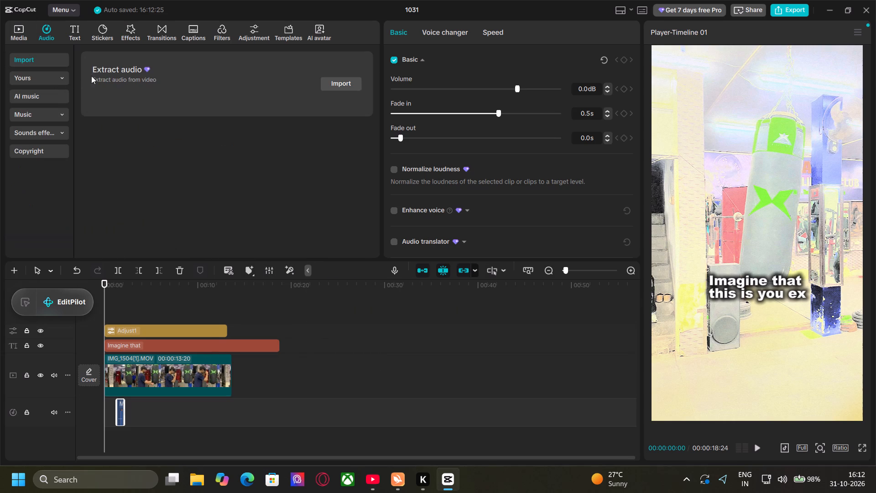
click(58, 78)
click(61, 117)
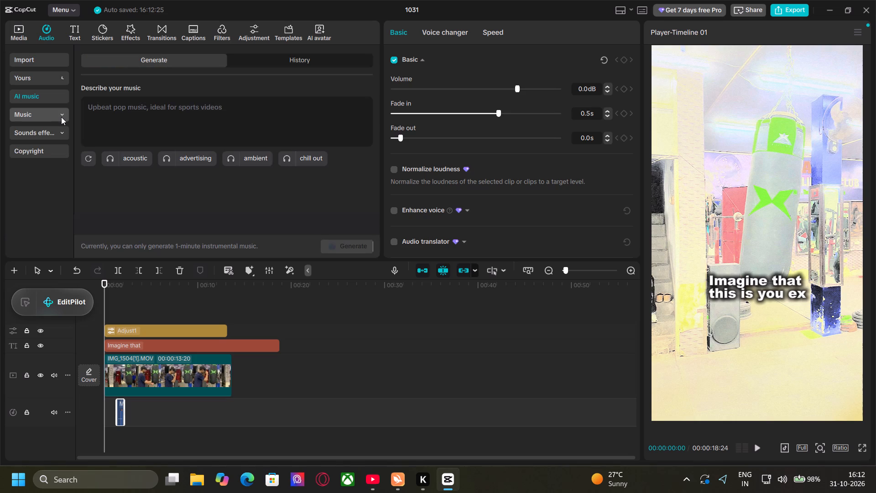
click(58, 127)
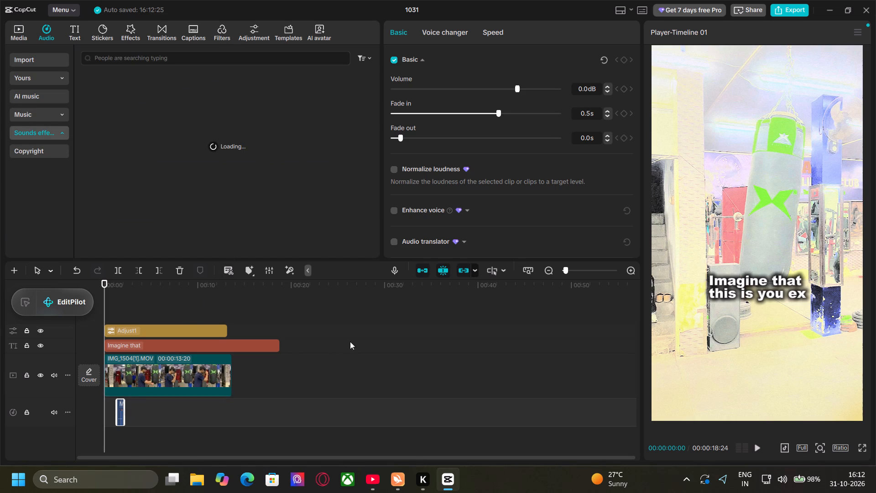
scroll(469, 392, down, 2)
scroll(376, 398, down, 1)
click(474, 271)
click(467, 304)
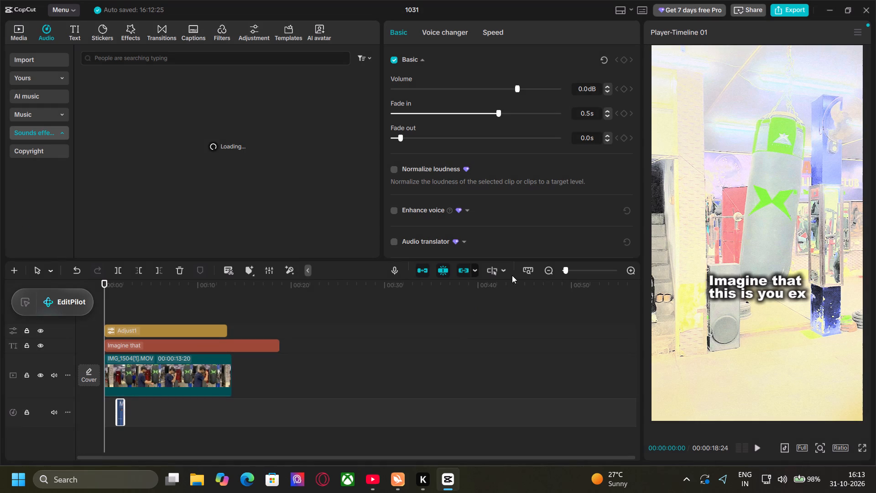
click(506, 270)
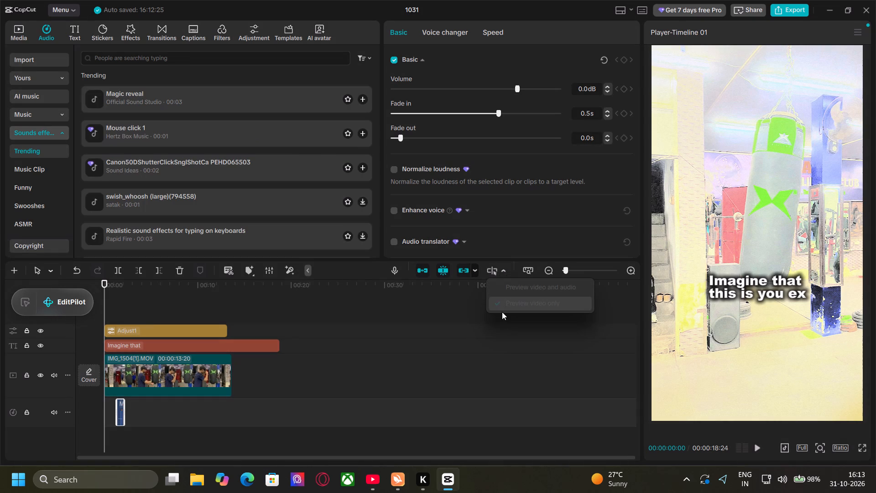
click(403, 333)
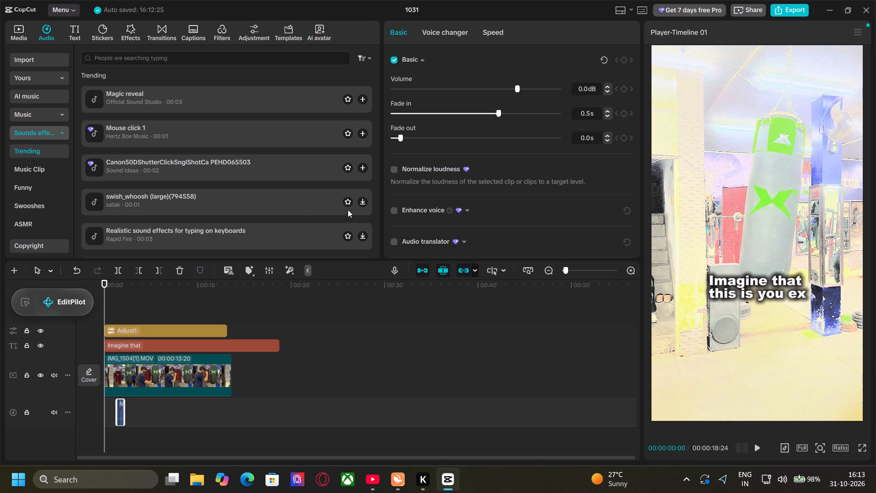
Add the swish_whoosh (large)(794558) effect at about 3 s on the first audio track, with a 0.3 s fade-out.
click(329, 209)
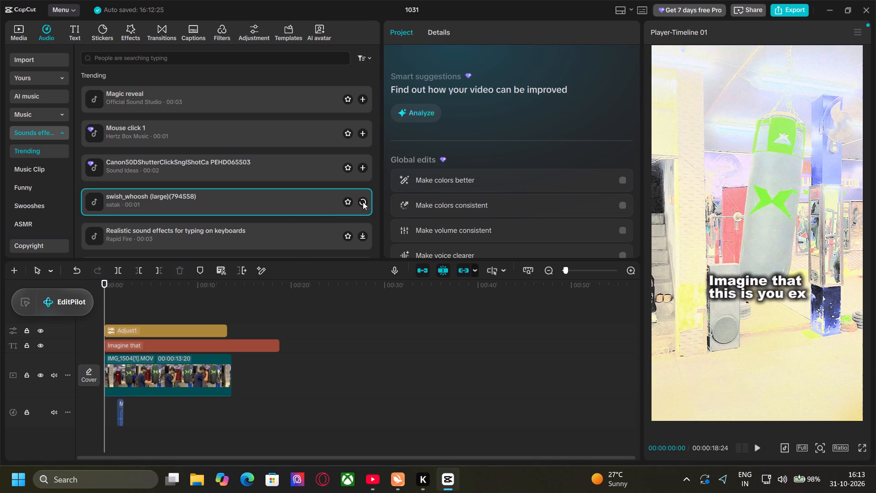
drag(306, 200, 187, 411)
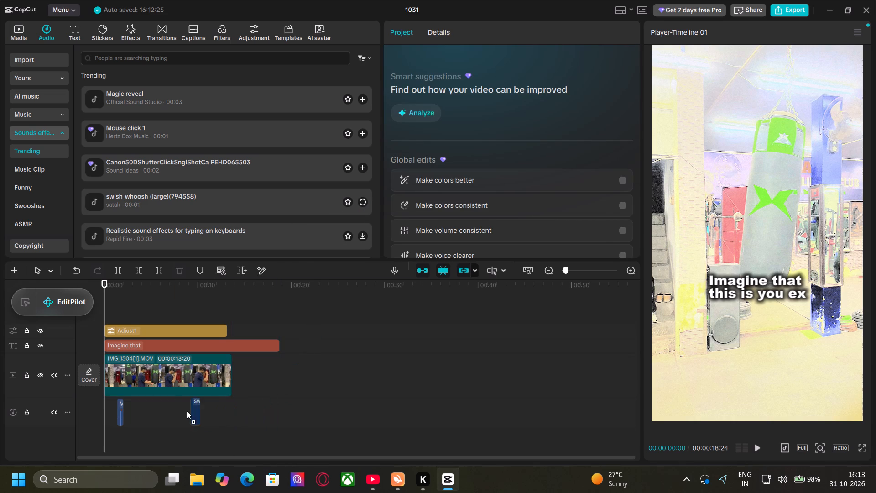
drag(187, 411, 152, 425)
drag(156, 438, 156, 426)
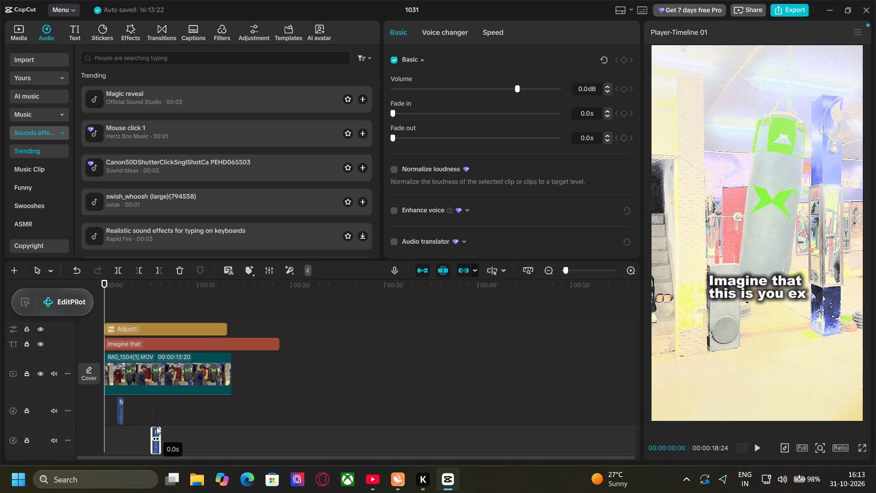
drag(156, 426, 149, 413)
drag(155, 441, 160, 430)
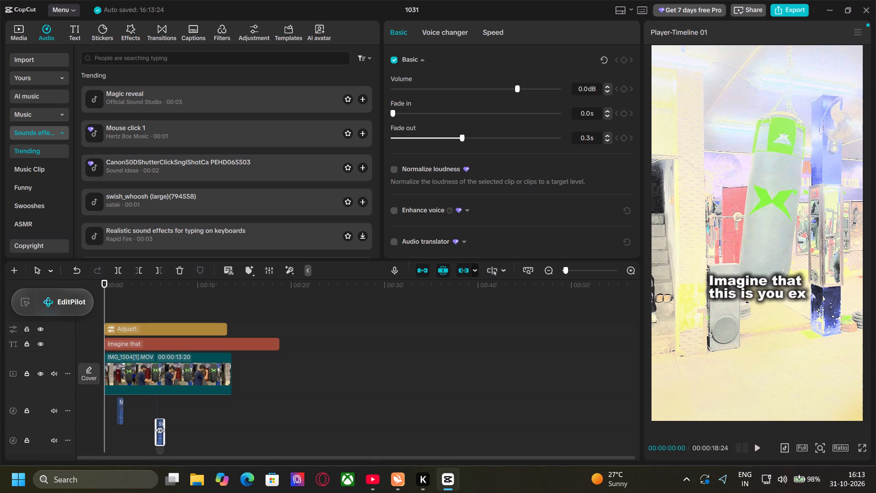
drag(160, 430, 135, 409)
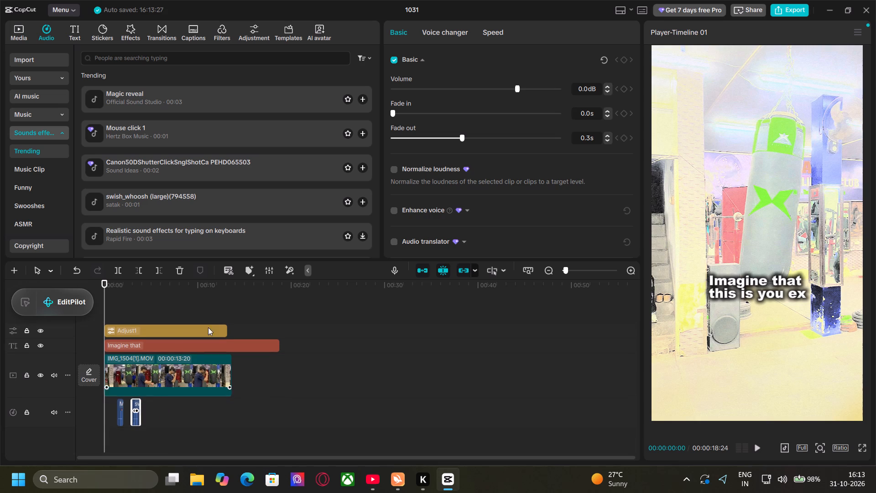
Add four more swish_whoosh copies at the timeline start and move one to about 5 s on the first audio track.
triple_click(360, 198)
click(360, 198)
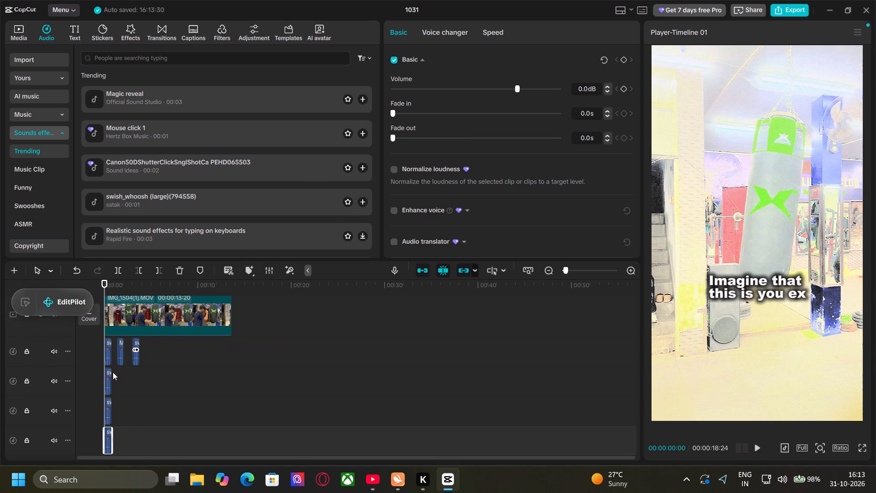
drag(108, 378, 152, 350)
Try to move the swish_whoosh copy on the second audio track further along, giving it a 0.1 s fade-out.
drag(109, 379, 125, 378)
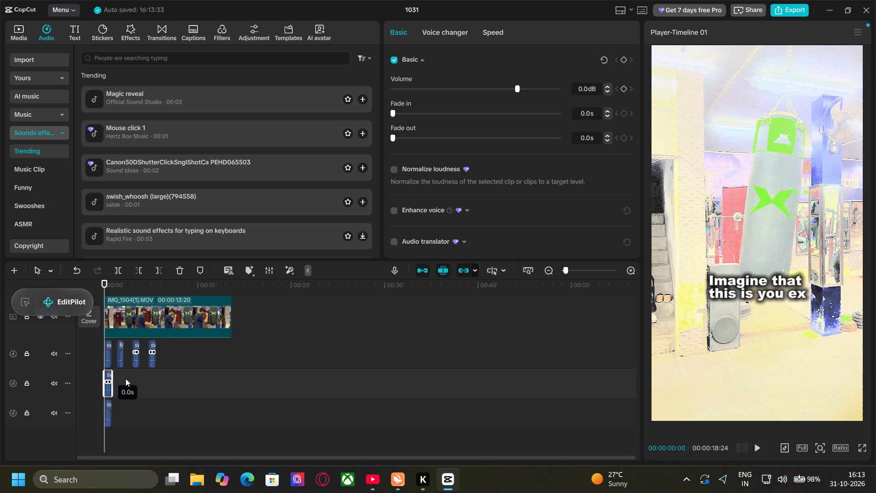
drag(125, 378, 123, 378)
drag(111, 381, 132, 377)
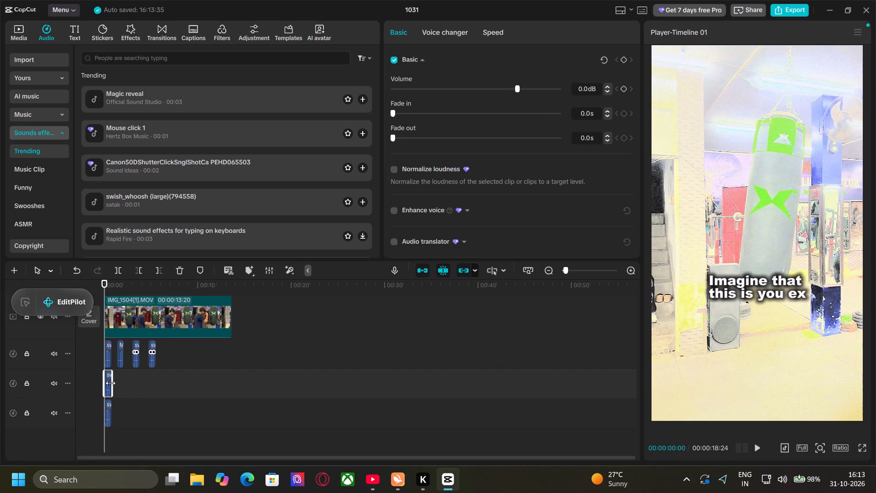
click(110, 383)
click(107, 386)
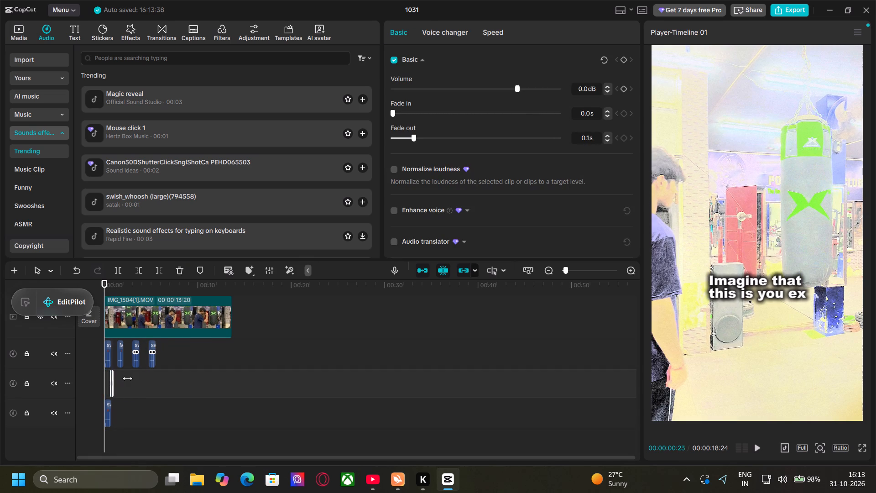
click(109, 383)
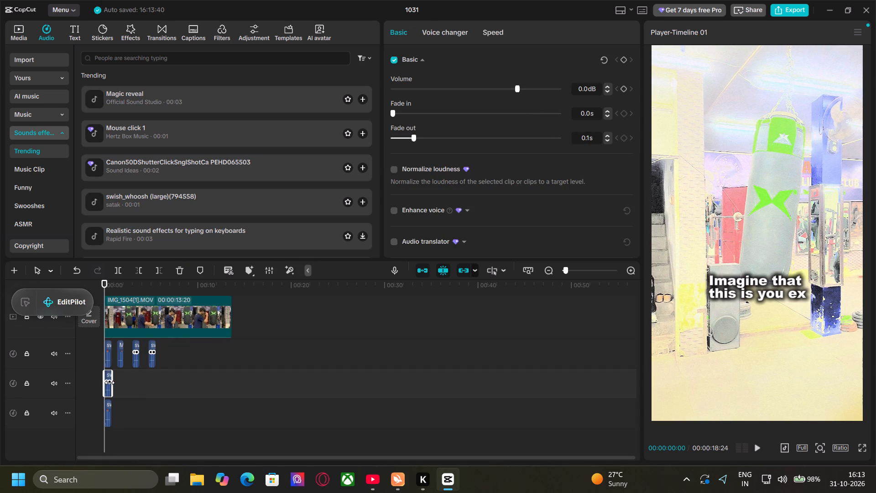
Step the playhead a few frames forward from the start and back to the beginning.
key(Right)
key(Right)
key(Right)
key(Right)
key(Right)
key(Right)
key(Right)
key(Right)
key(Right)
key(Right)
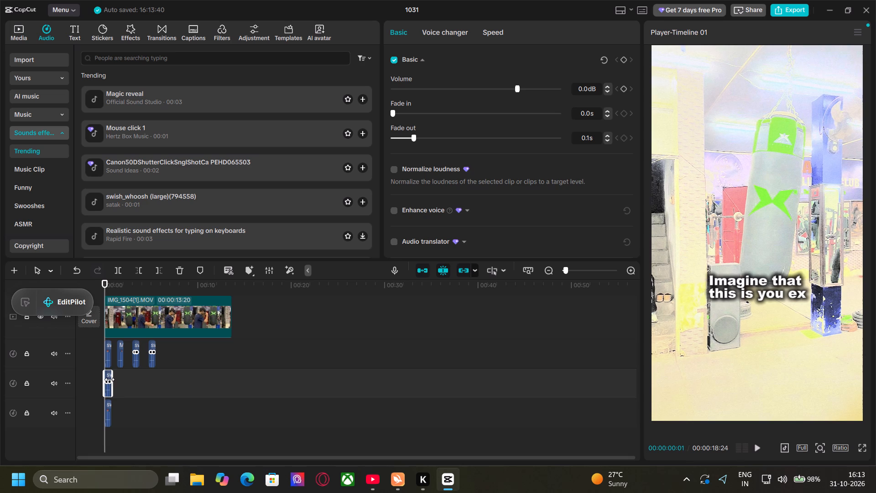
key(Right)
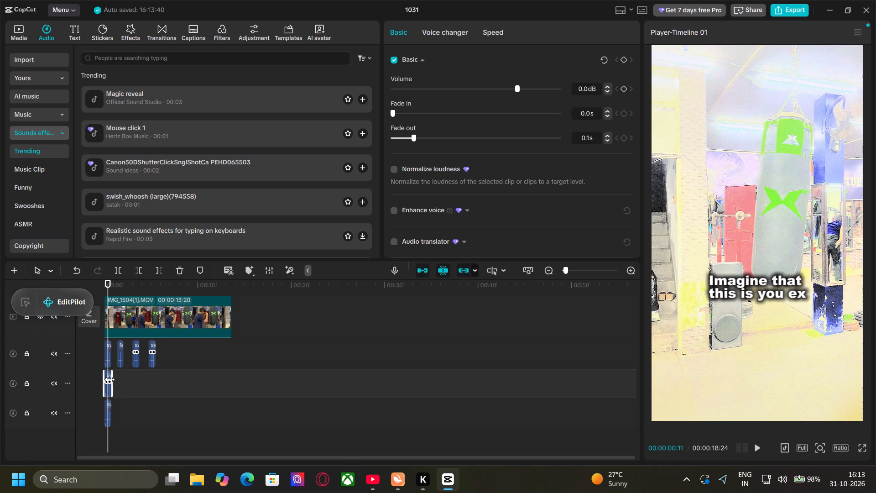
key(Left)
key(Left)
key(Left)
key(Left)
key(Left)
key(Left)
key(Left)
key(Left)
key(Left)
key(Left)
key(Left)
key(Left)
key(Left)
key(Left)
key(Left)
key(Left)
key(Left)
key(Left)
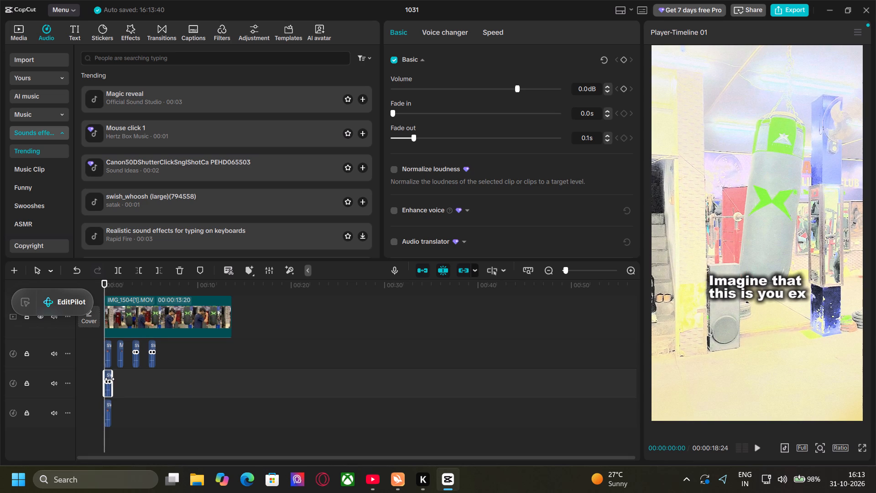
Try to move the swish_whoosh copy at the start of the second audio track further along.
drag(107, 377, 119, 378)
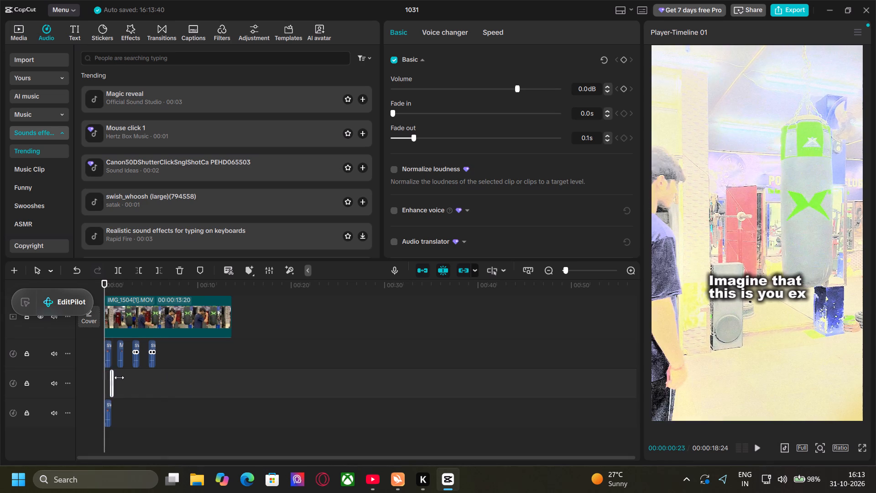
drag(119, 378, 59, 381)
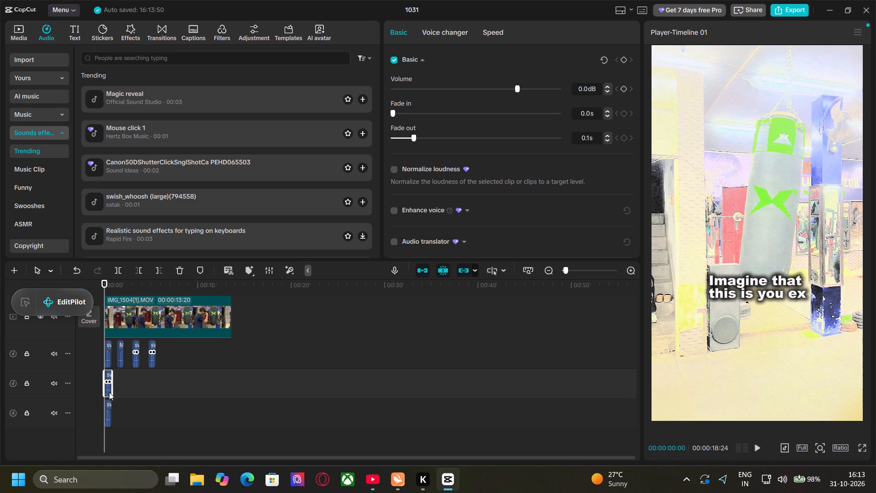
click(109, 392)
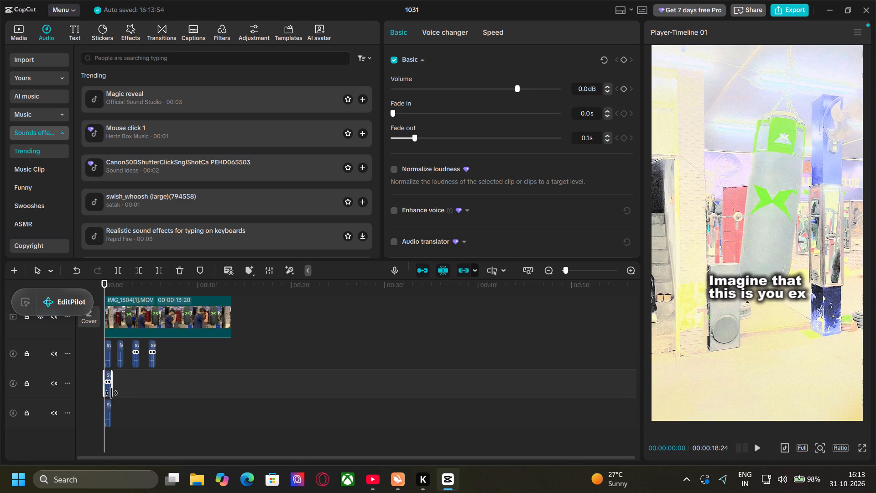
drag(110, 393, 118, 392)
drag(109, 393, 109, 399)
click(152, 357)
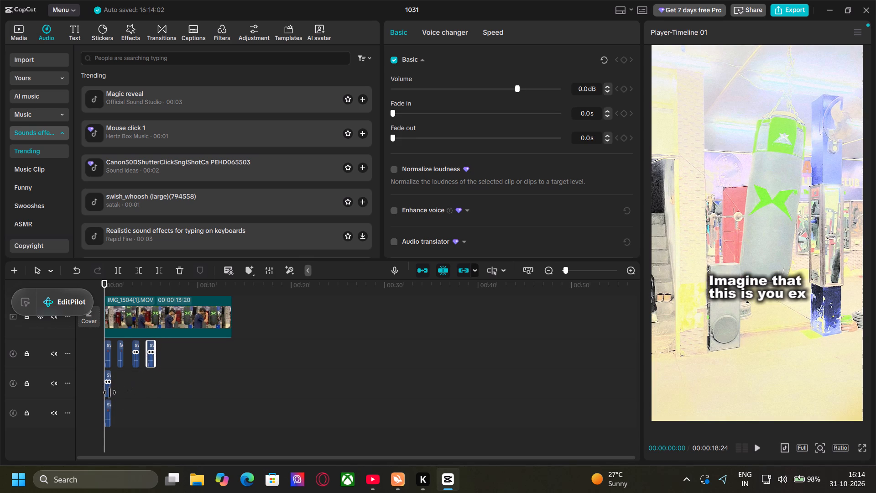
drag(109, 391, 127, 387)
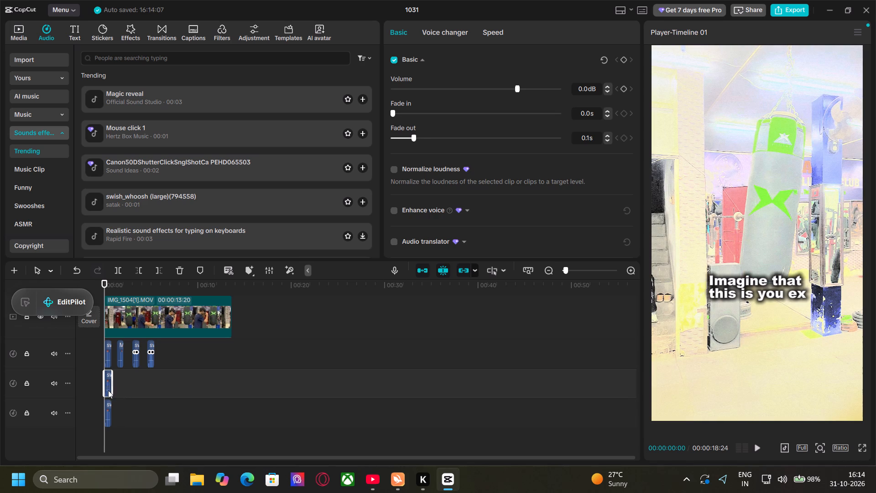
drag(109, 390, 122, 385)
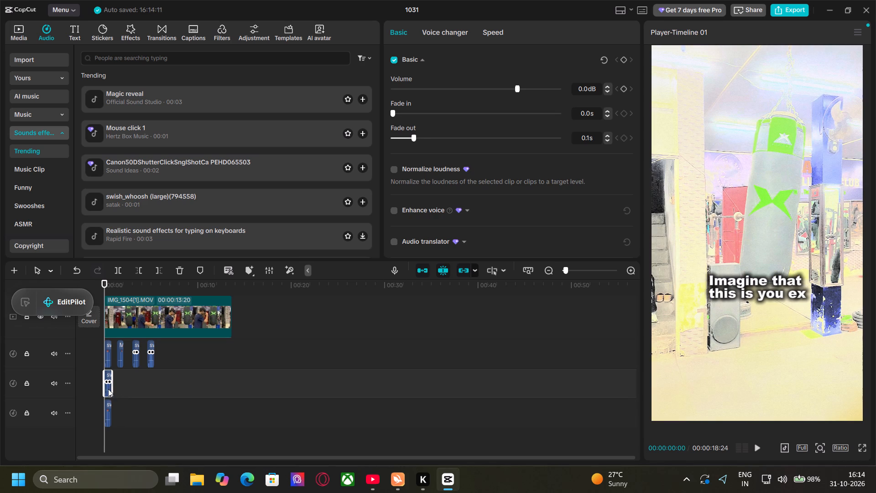
Raise the volume of the swish_whoosh copy on the second audio track to 12.9 dB and play the timeline.
click(108, 389)
drag(108, 389, 137, 384)
key(space)
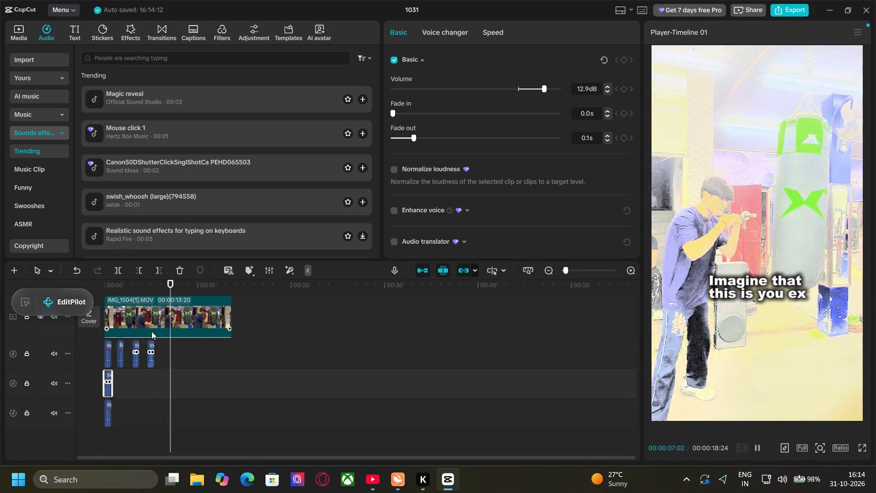
Trim the start of the last swish_whoosh clip on the first audio track and move the clip to about 4 s.
double_click(150, 360)
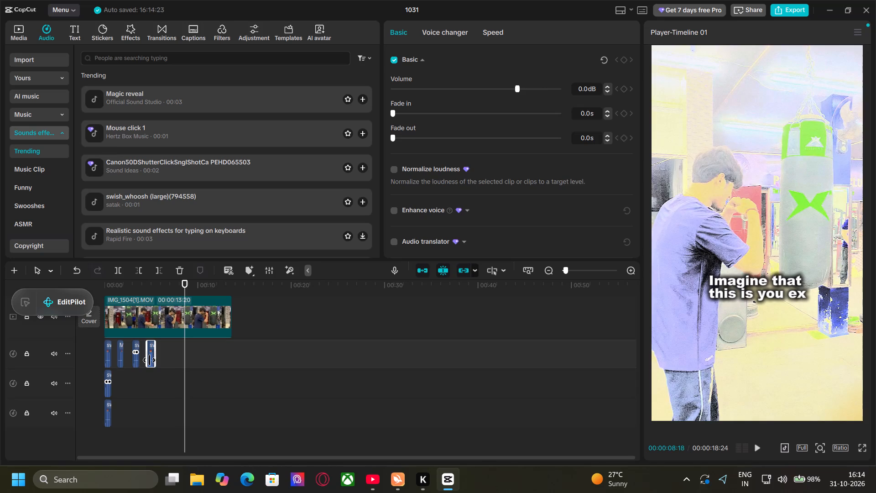
drag(156, 357, 151, 358)
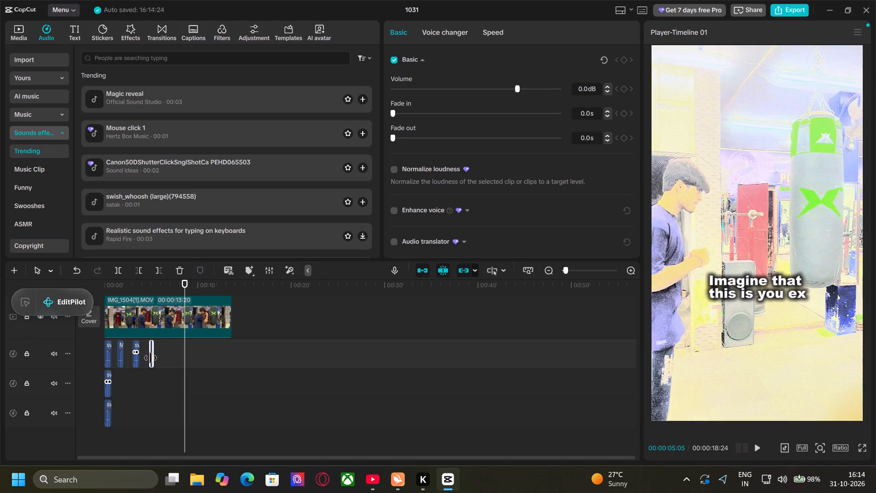
drag(151, 358, 179, 357)
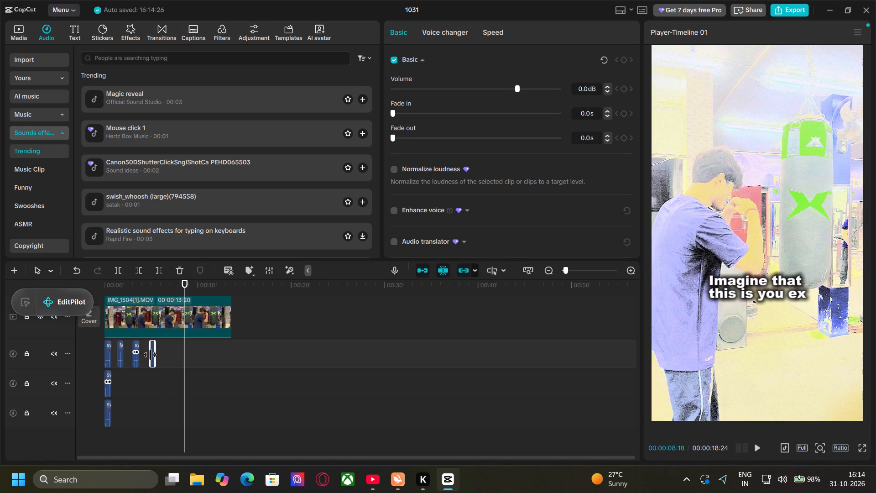
drag(150, 355, 144, 355)
double_click(153, 352)
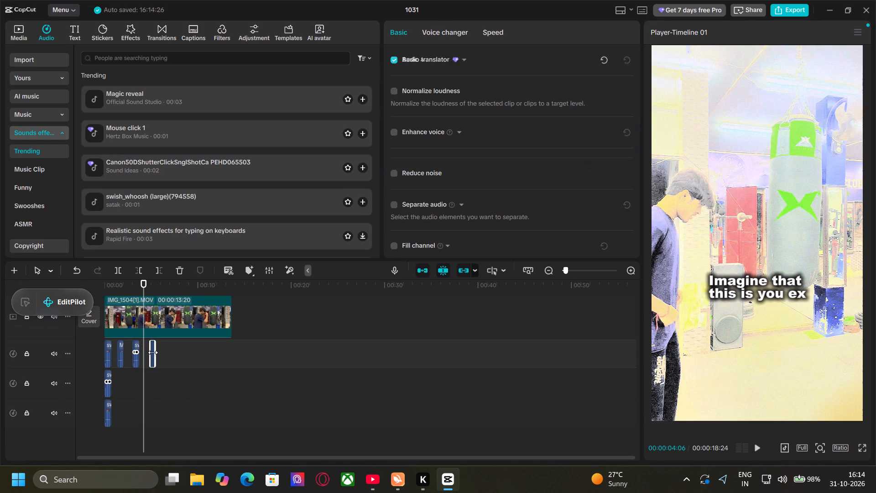
drag(153, 352, 143, 352)
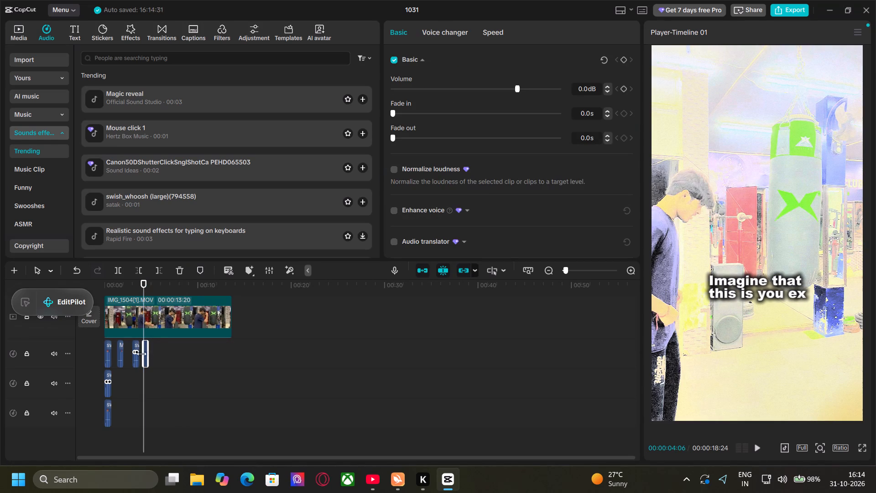
Play the timeline from just before the moved swish_whoosh clip to check its timing.
drag(141, 383, 130, 383)
key(space)
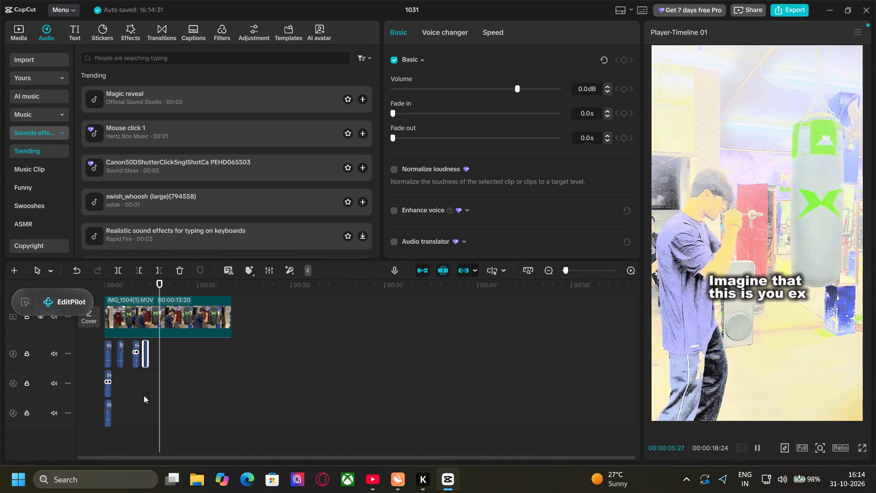
Reposition the shortened swish_whoosh clip on the first audio track so it starts at about 4.7 s.
scroll(144, 395, up, 1)
drag(145, 362, 148, 362)
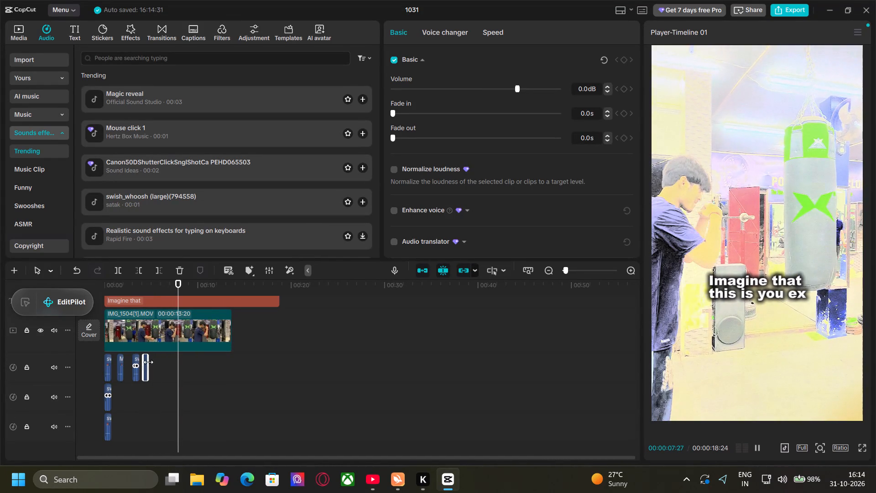
drag(148, 362, 157, 362)
click(154, 364)
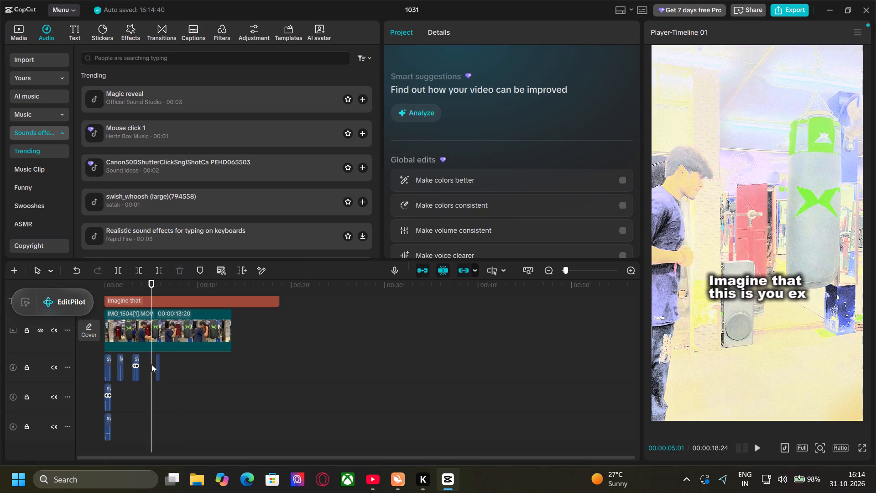
click(158, 362)
click(155, 362)
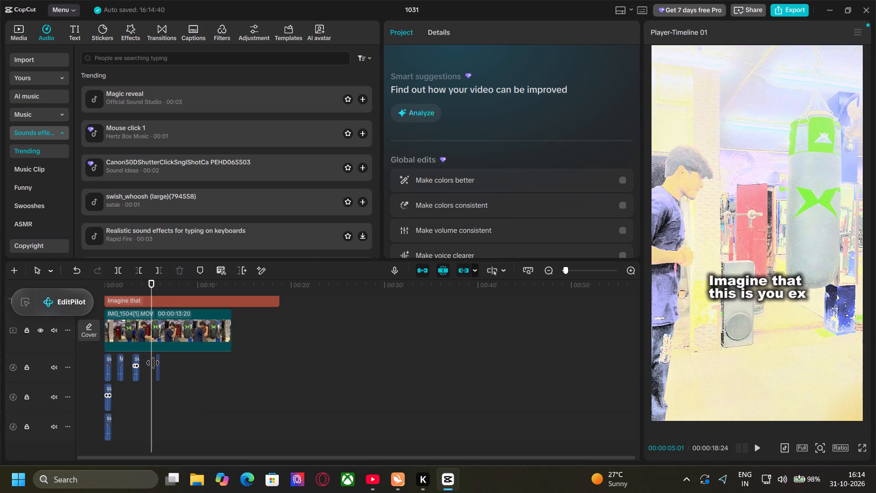
click(157, 364)
drag(157, 364, 162, 363)
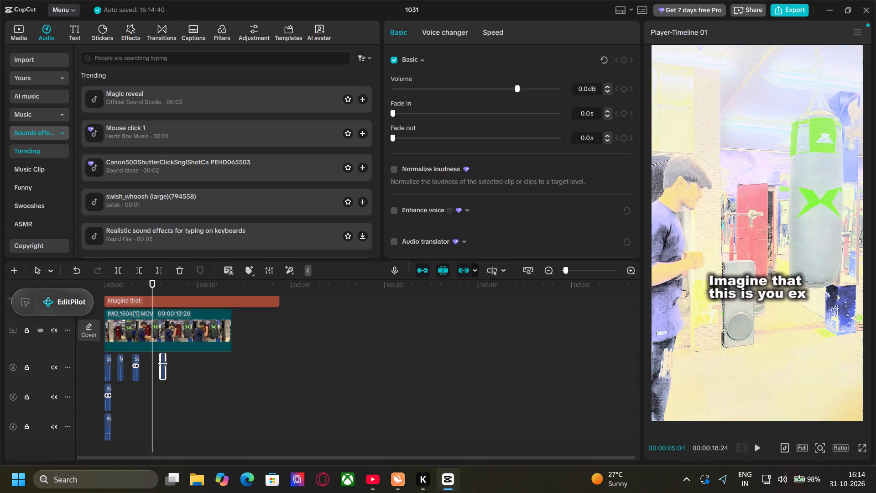
drag(162, 363, 163, 364)
click(163, 364)
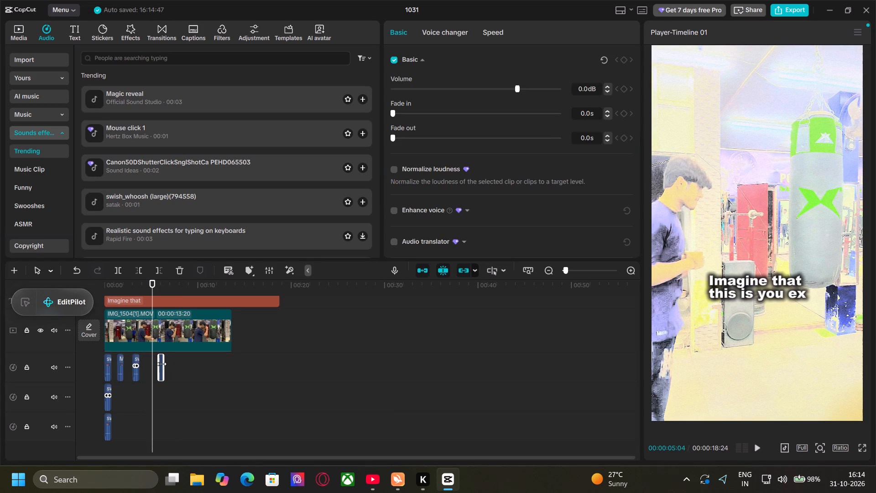
click(162, 364)
double_click(160, 364)
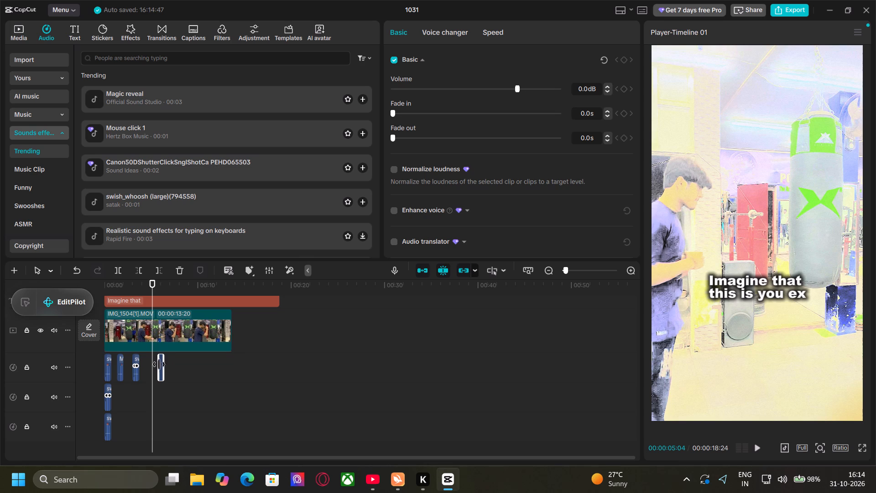
click(161, 365)
drag(162, 365, 167, 364)
drag(167, 364, 150, 366)
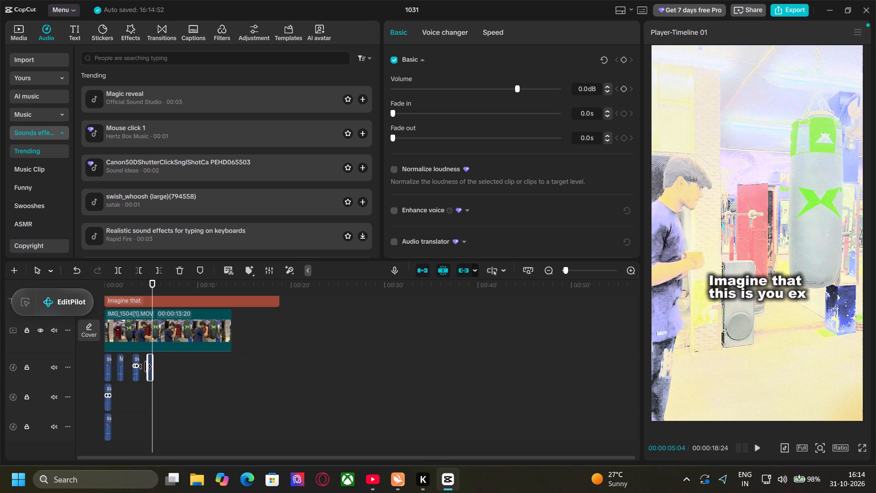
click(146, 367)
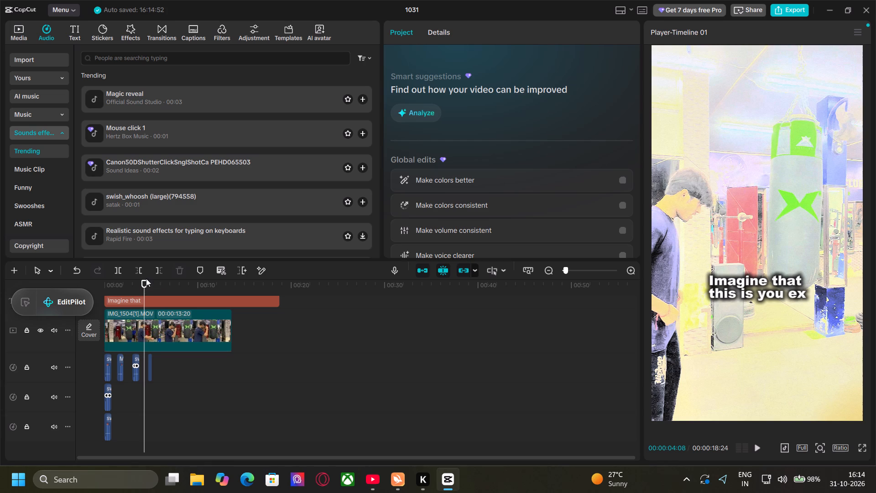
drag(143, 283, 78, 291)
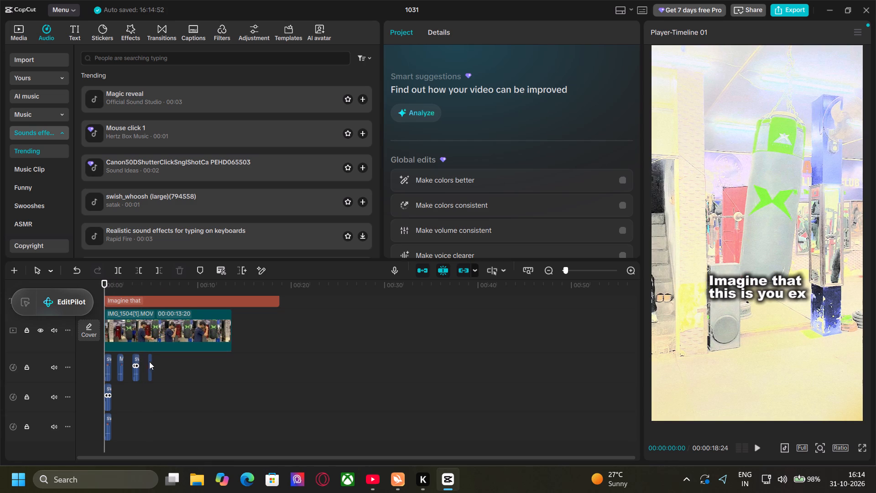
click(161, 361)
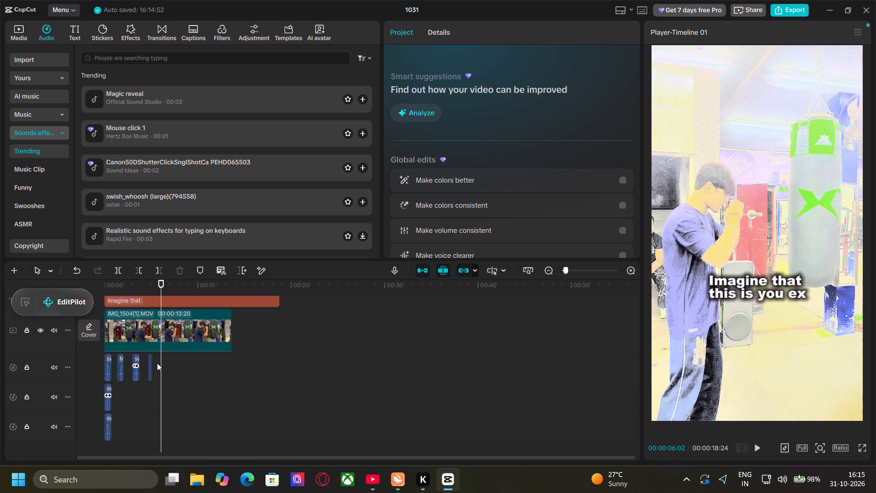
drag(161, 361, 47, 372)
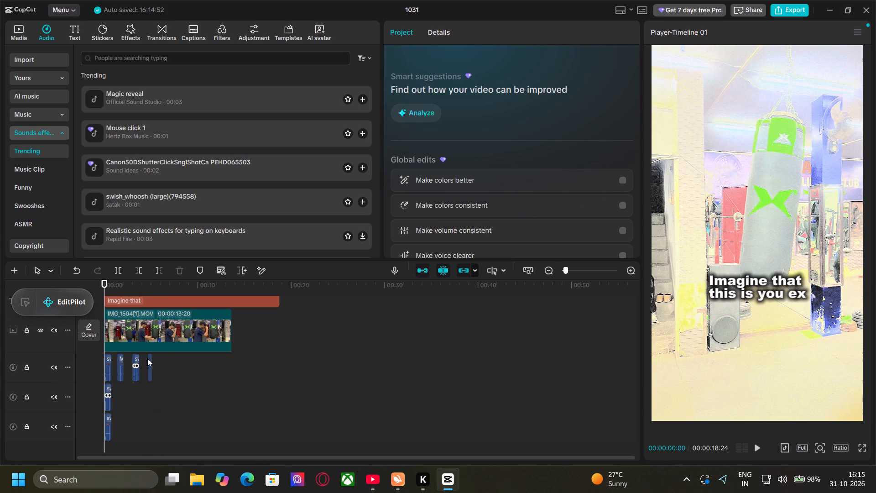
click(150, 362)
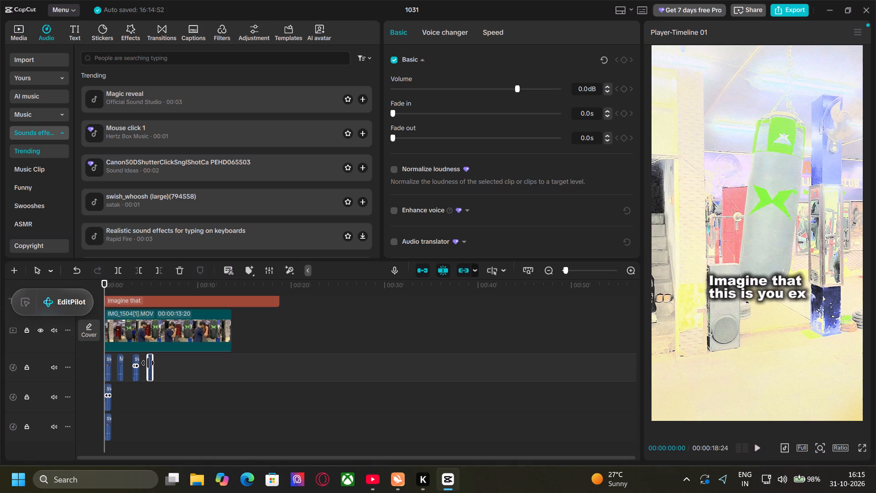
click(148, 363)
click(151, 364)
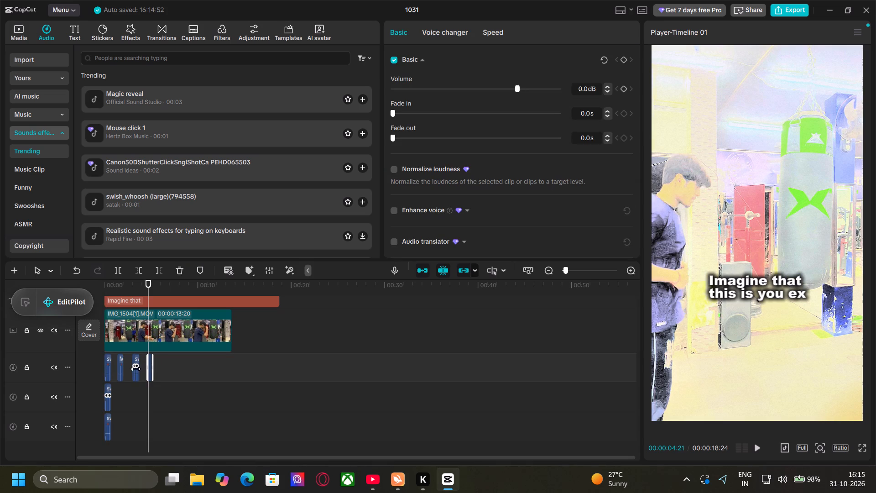
Reduce the fade-out of the swish_whoosh clip at about 3 s on the first audio track to 0.0 s.
drag(136, 369, 141, 369)
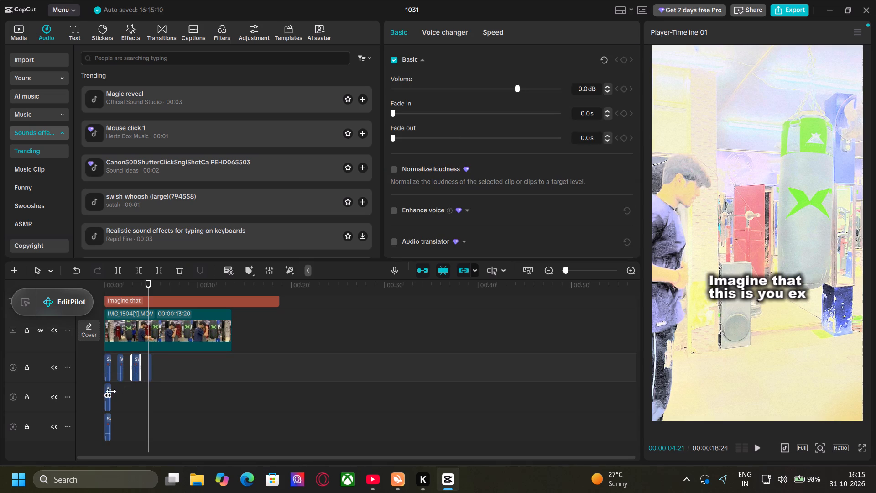
Set the swish_whoosh copy at the start of the second audio track to a 0.0 s fade-out and 0.4 s fade-in.
double_click(109, 392)
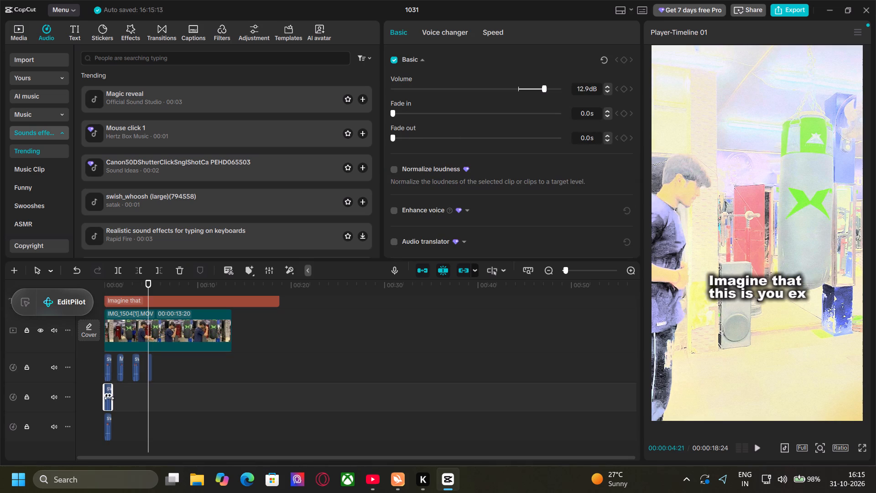
drag(108, 399, 115, 397)
drag(109, 403, 119, 402)
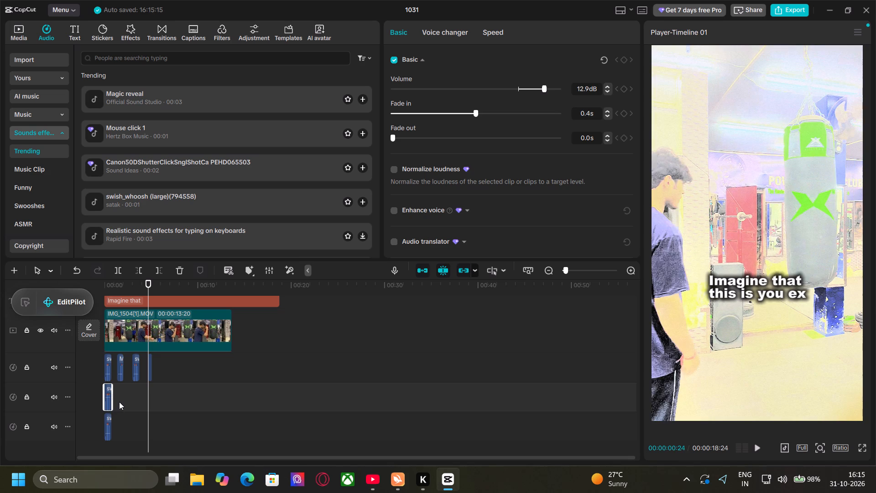
drag(119, 402, 118, 402)
click(109, 402)
drag(108, 402, 115, 401)
drag(115, 401, 116, 401)
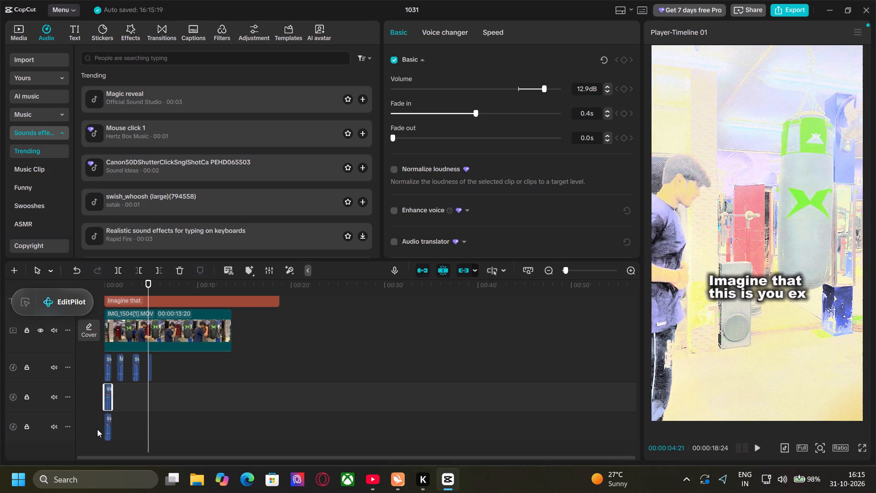
Move the swish_whoosh copy from the start of the third audio track to the second audio track at about 4.2 s.
click(108, 432)
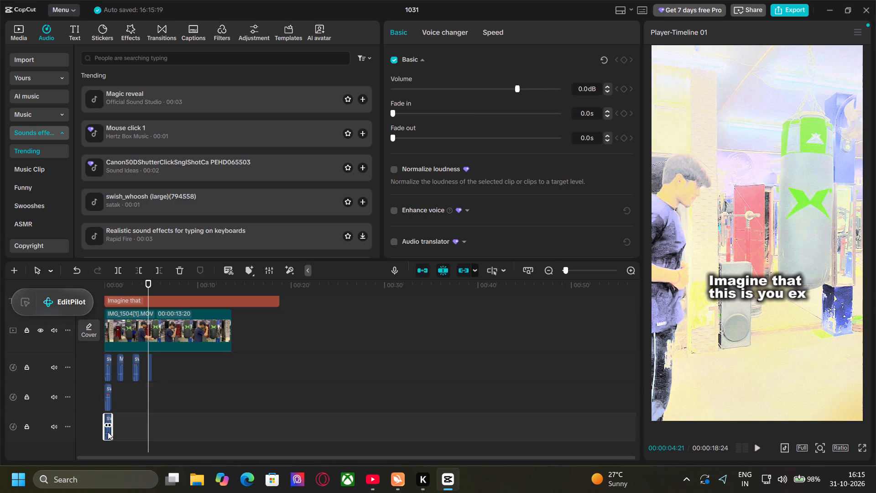
click(108, 432)
drag(111, 429, 115, 429)
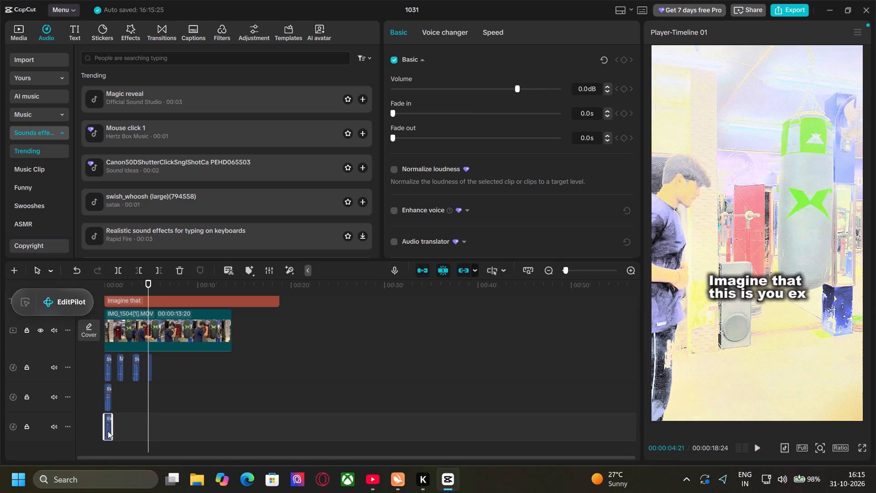
click(108, 427)
drag(109, 426, 115, 426)
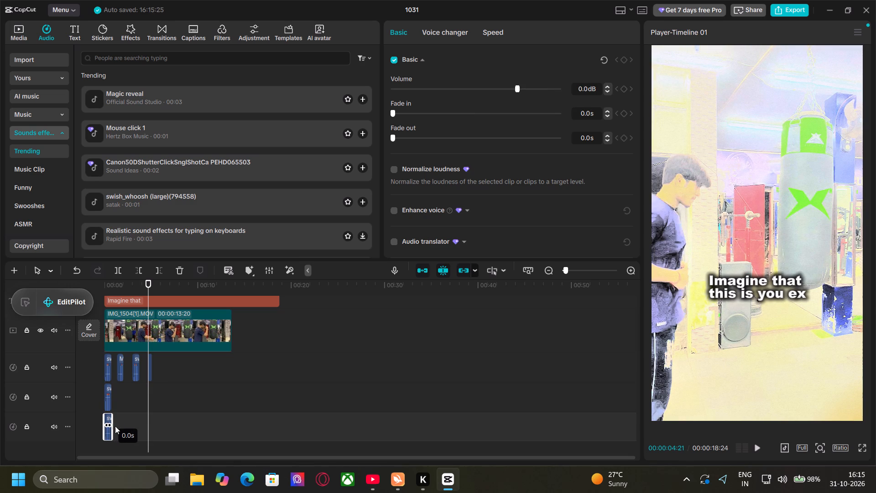
drag(115, 426, 113, 426)
drag(111, 426, 109, 431)
click(110, 429)
drag(110, 429, 129, 426)
drag(129, 426, 132, 430)
double_click(112, 433)
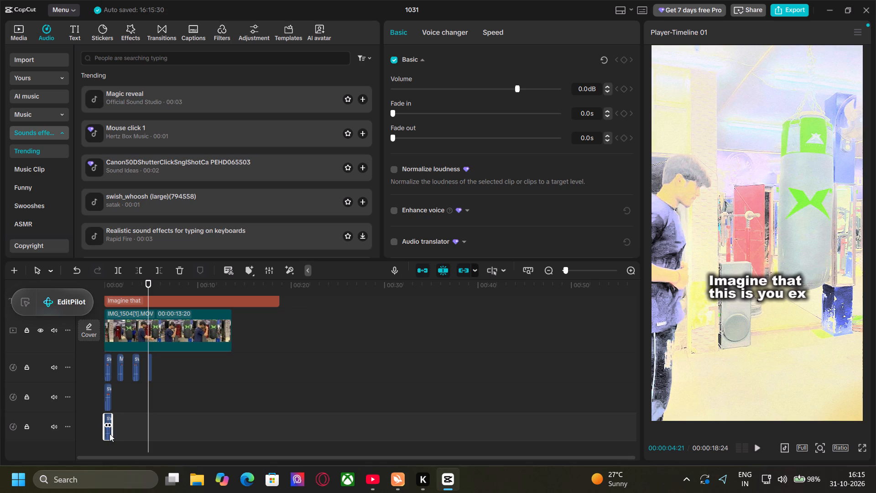
click(108, 430)
drag(108, 430, 152, 371)
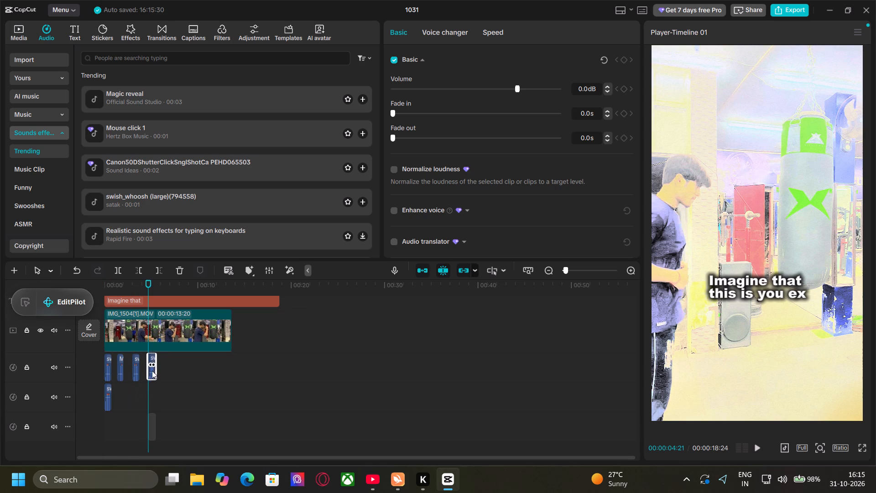
drag(152, 371, 148, 372)
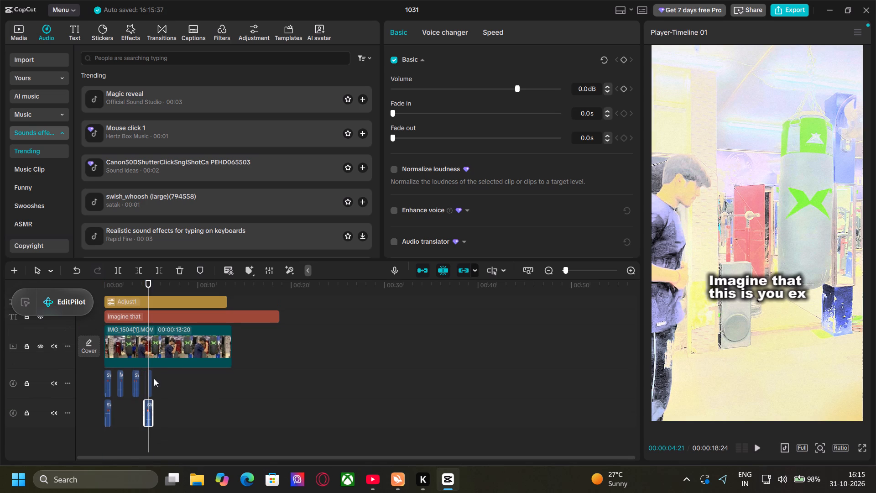
Shift the moved swish_whoosh clip on the second audio track earlier so it starts at about 3.7 s.
click(152, 385)
click(152, 385)
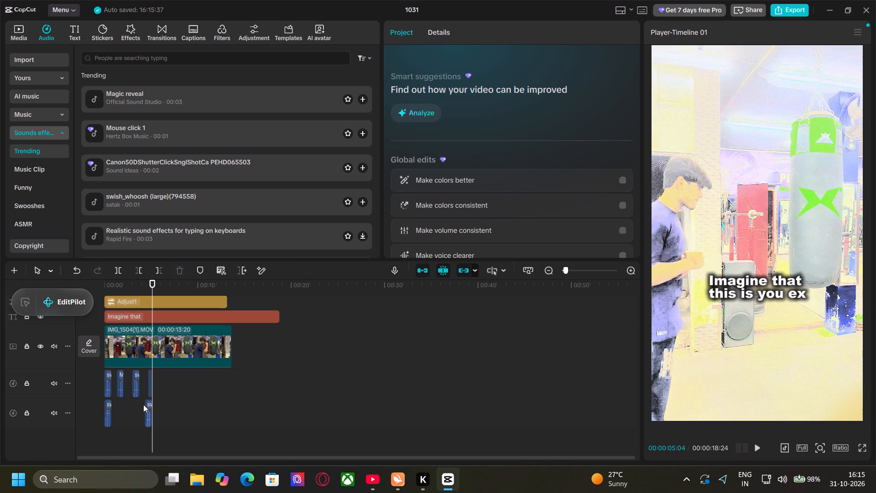
double_click(148, 409)
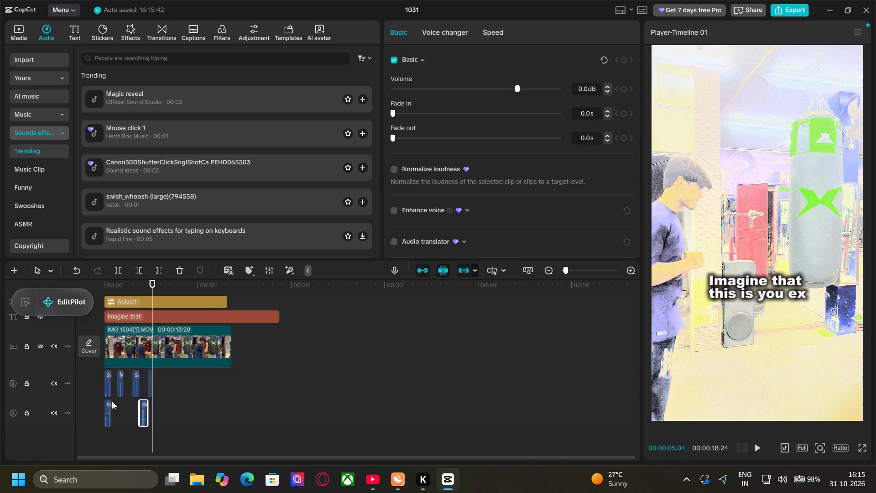
Play the timeline from 00:00:00:00 to check the timing of the repositioned sound effects.
drag(152, 282, 101, 299)
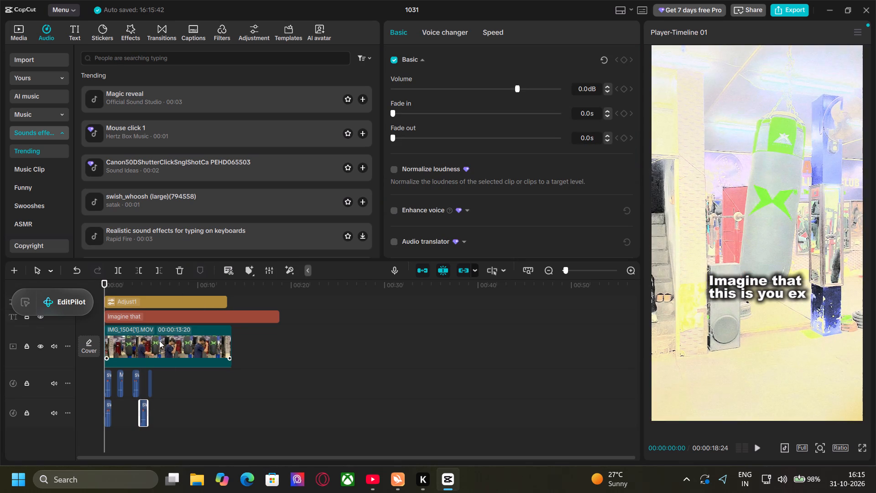
key(space)
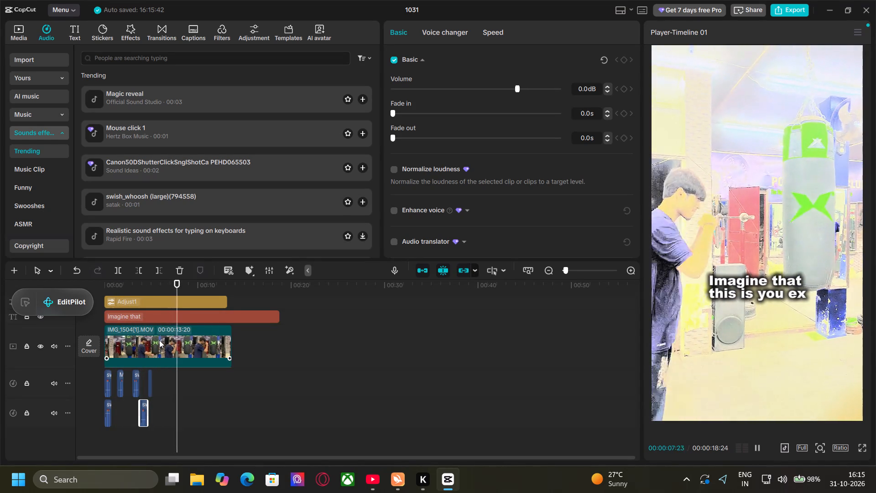
Download the "Realistic sound effects for typing on keyboards" sound and place it on a new third audio track at about 2.7 s.
click(363, 233)
click(308, 232)
drag(320, 232, 307, 331)
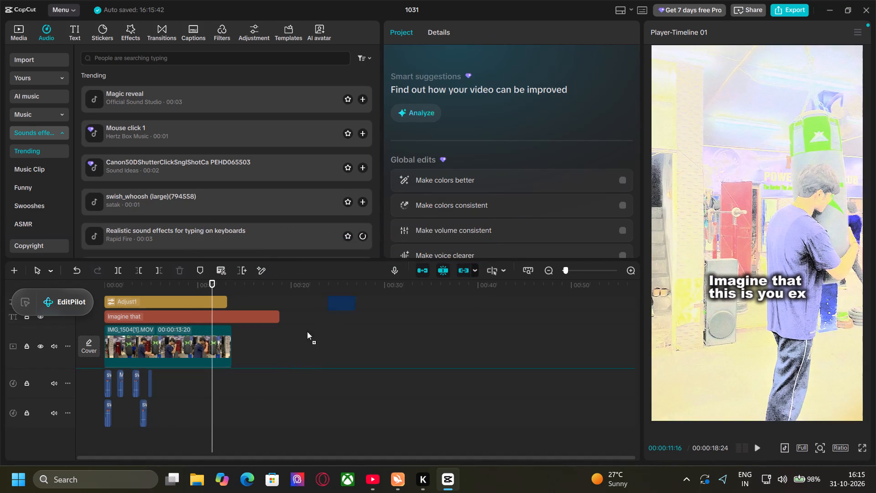
drag(307, 331, 129, 442)
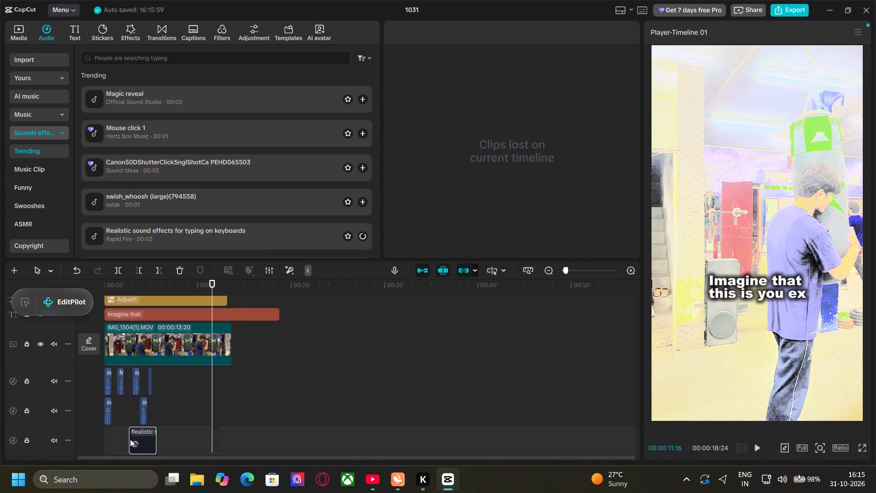
Play the timeline from 00:00:01:11 to check the keyboard typing sound's timing.
click(119, 436)
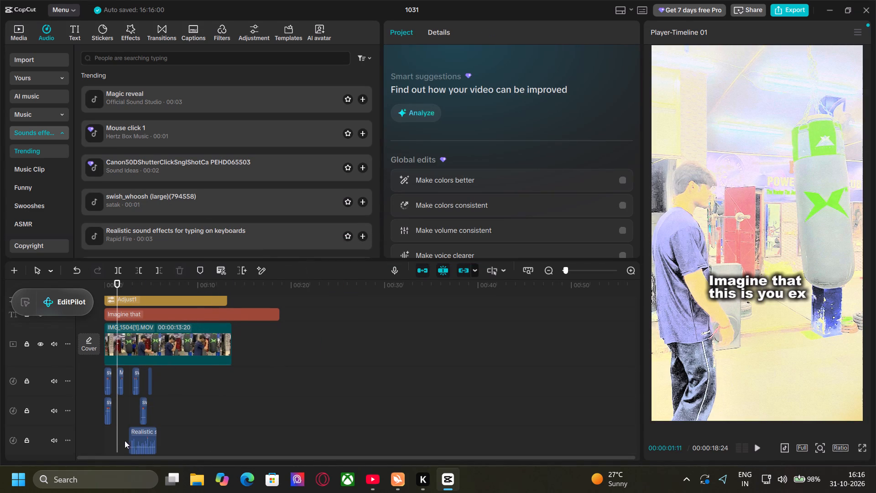
key(space)
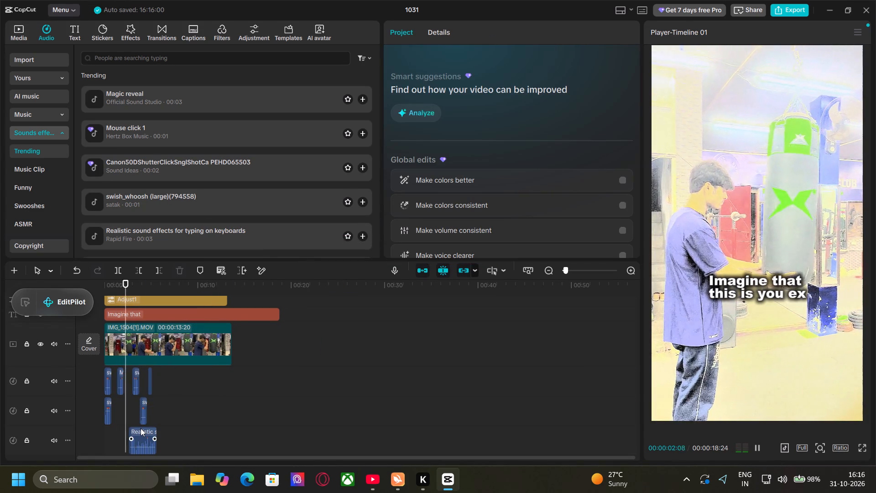